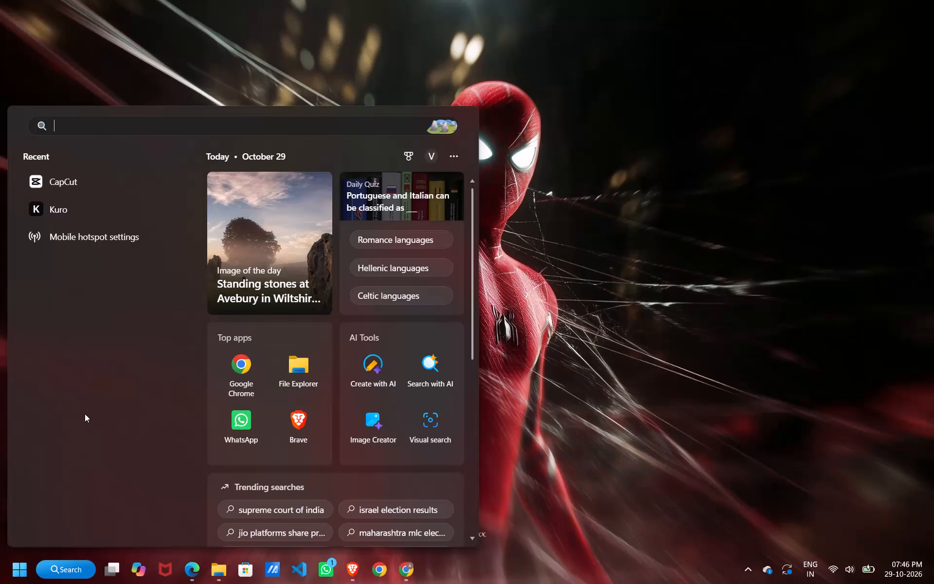
Launch CapCut from the recent apps.
left_click(111, 185)
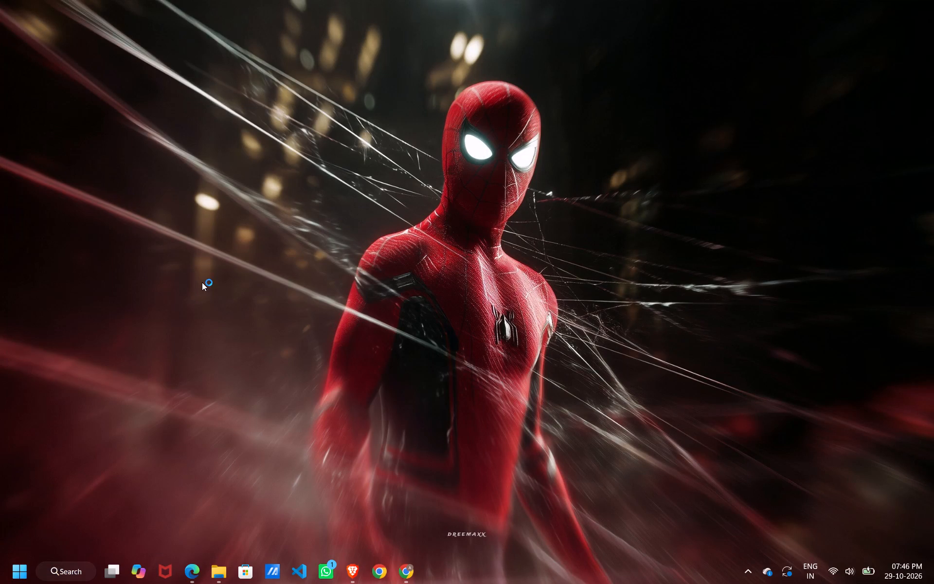
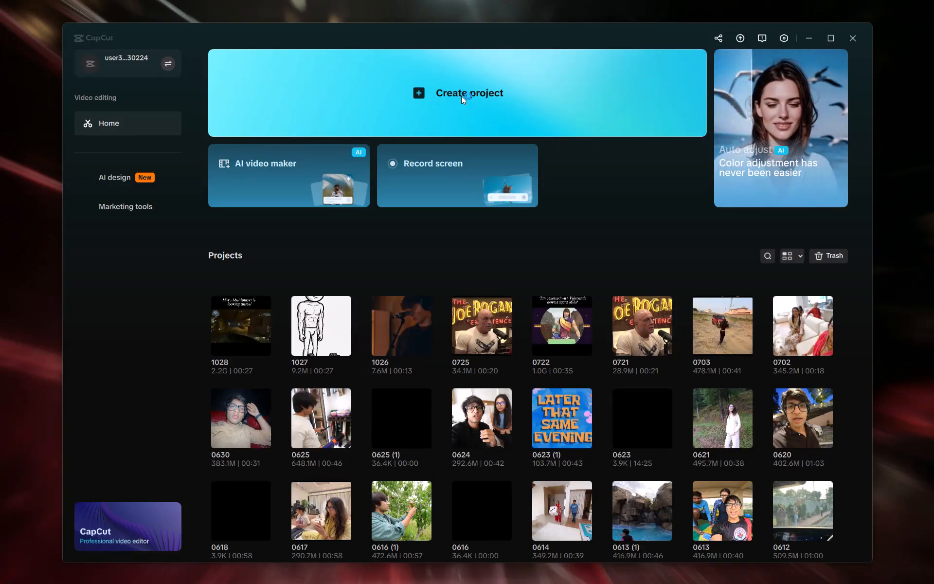
Create a new video project.
left_click(461, 96)
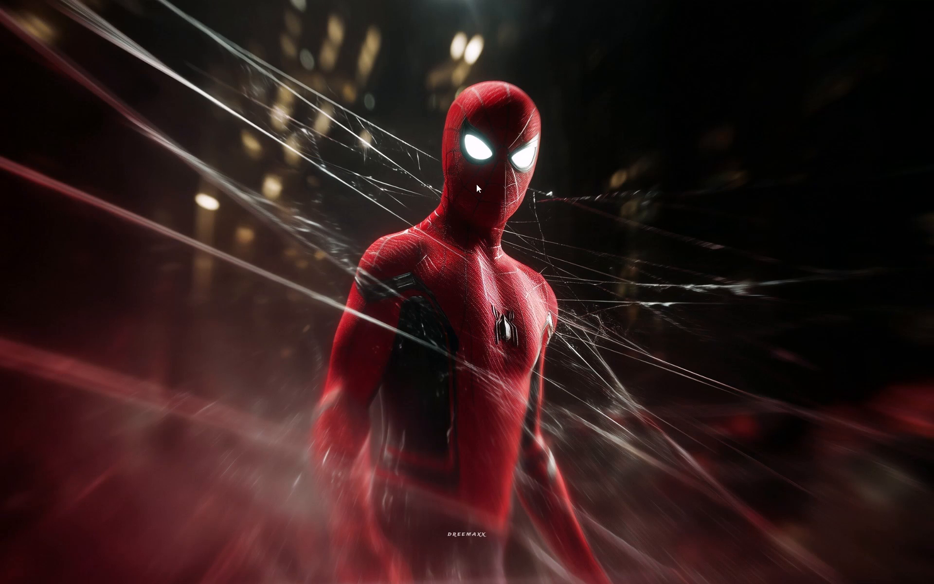
Import the video TopPlaysFinalists102726_16x9 from the Downloads folder into the project media.
left_click(285, 230)
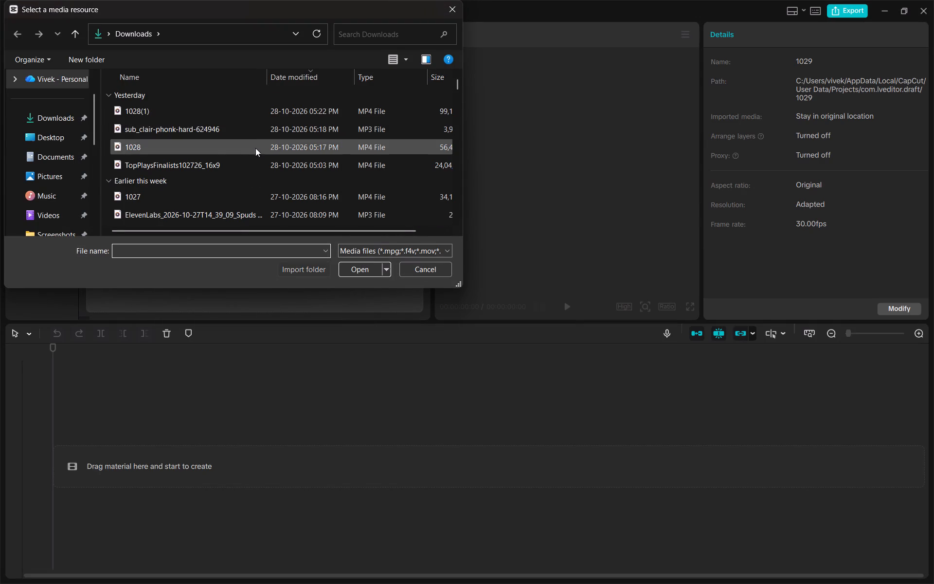
left_click(258, 162)
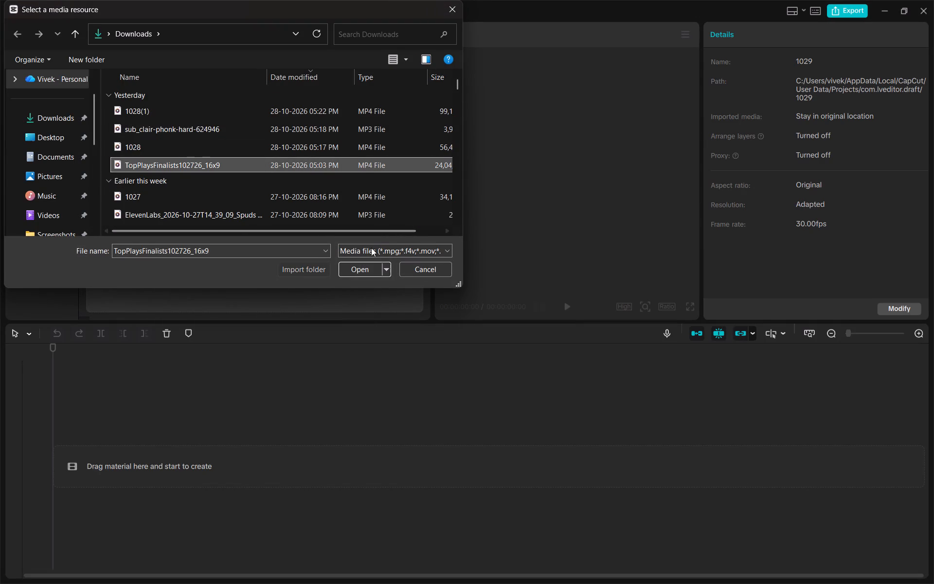
left_click(364, 266)
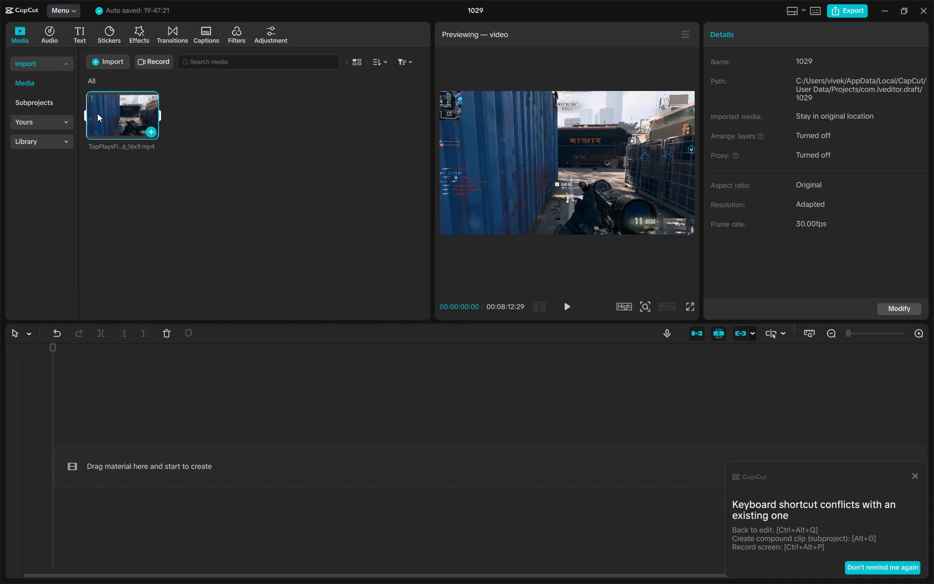
Place the imported TopPlaysFinalists102726_16x9 video at the start of the timeline.
left_click_drag(97, 114, 129, 440)
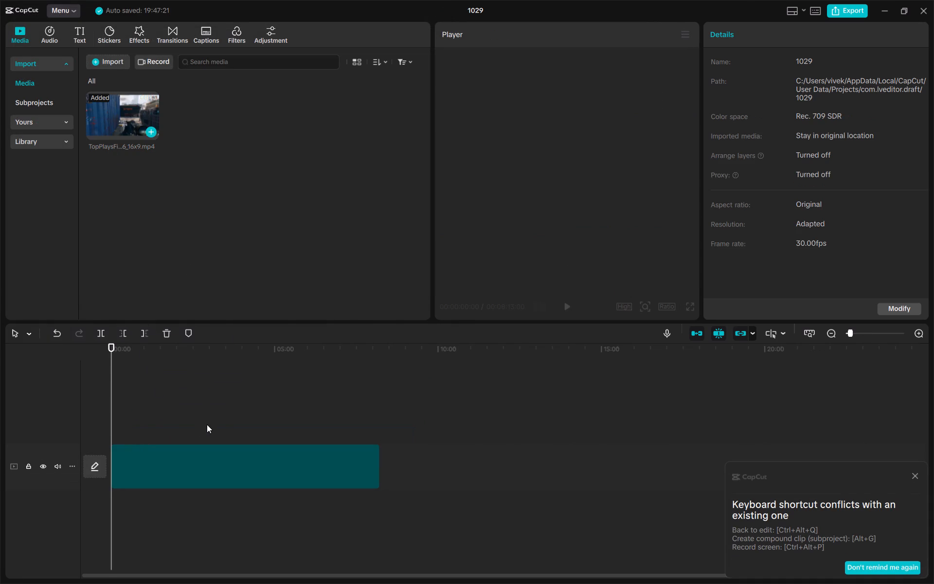
Scrub through the first minute and step frame by frame to the start of the forest gameplay segment, at about 00:00:38.
key("space")
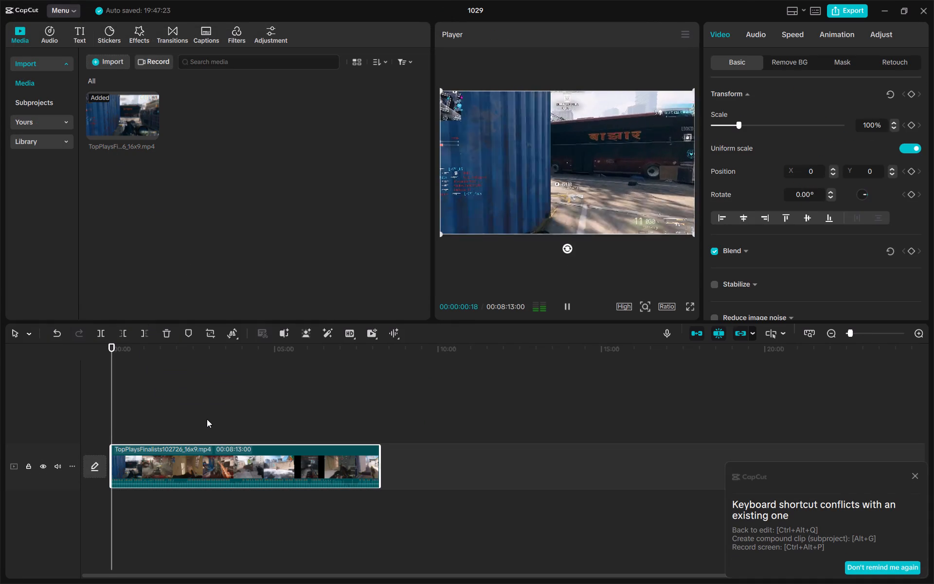
left_click_drag(113, 406, 138, 407)
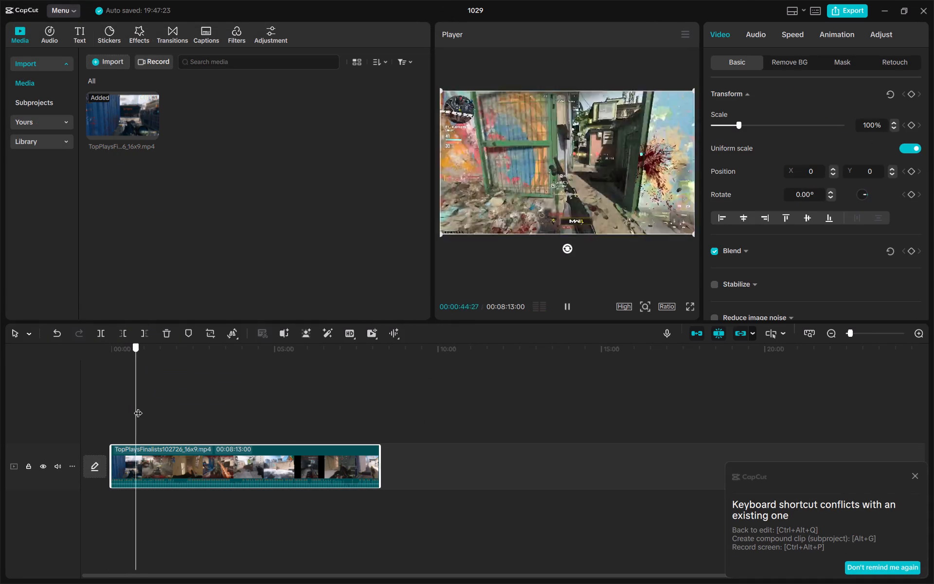
left_click_drag(138, 407, 138, 409)
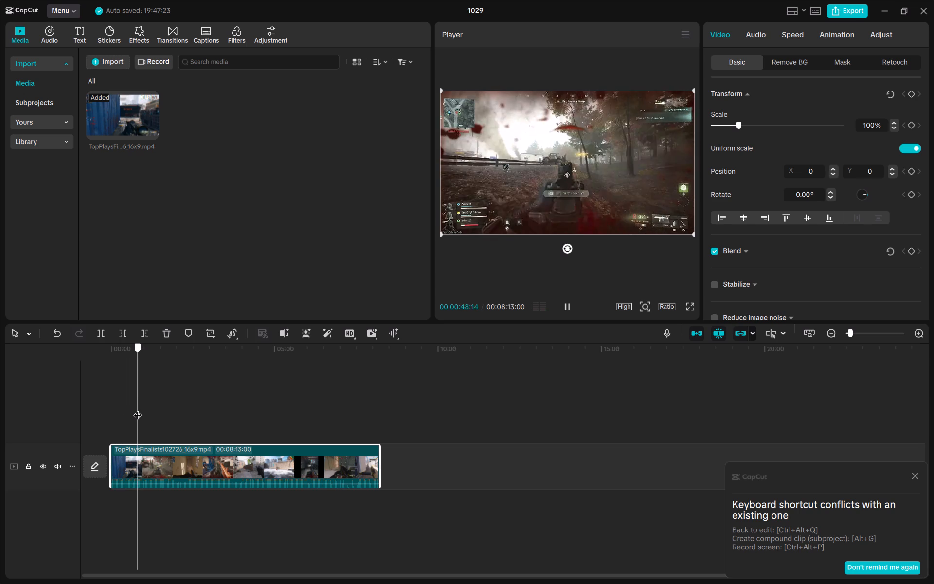
left_click_drag(138, 409, 134, 410)
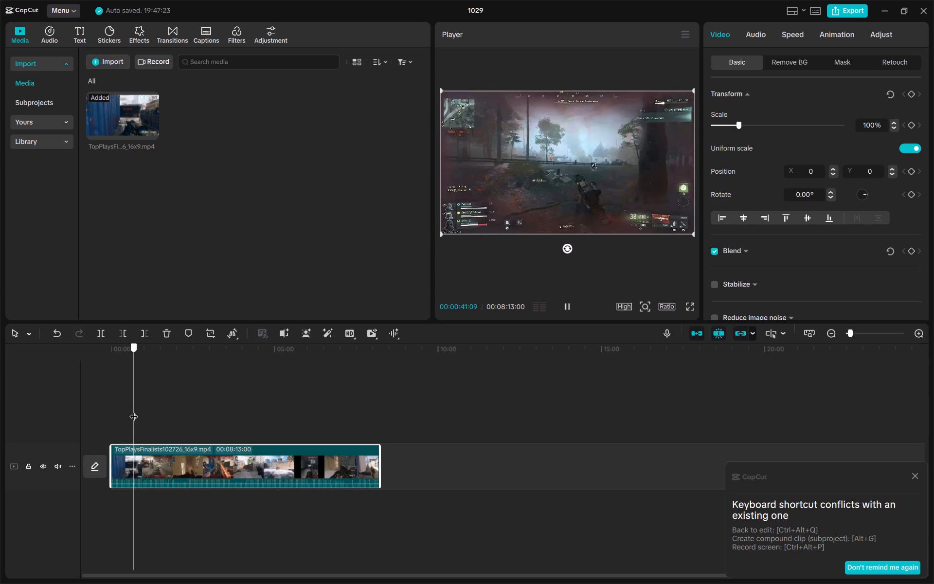
left_click_drag(134, 410, 134, 408)
key("space")
key("space")
key("Left")
key("Left")
key("Left")
key("Left")
key("Left")
key("Left")
key("Left")
key("Left")
key("Left")
key("Left")
key("Left")
key("Left")
key("Left")
key("Left")
key("Left")
key("Left")
key("Left")
key("Left")
key("Left")
key("Left")
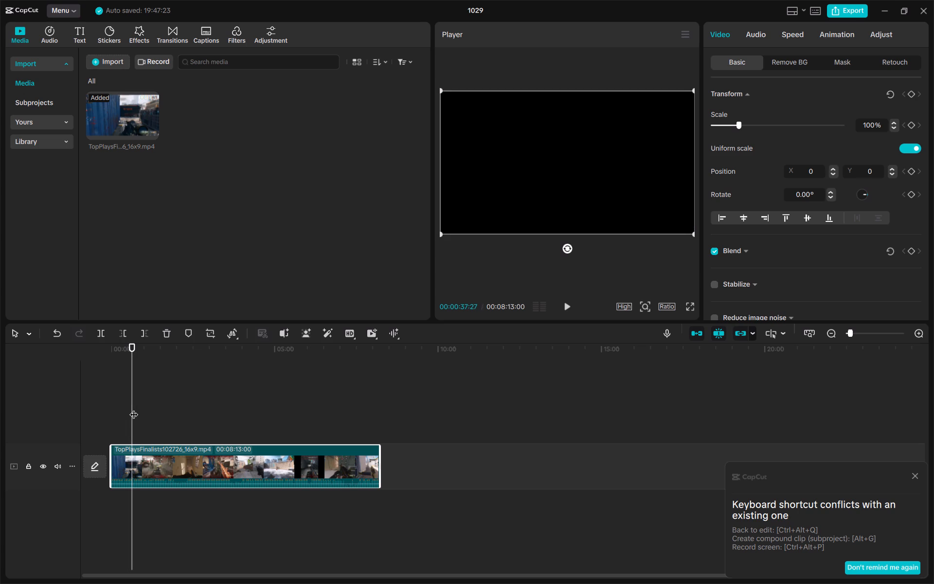
key("Right")
key("Right")
key("Right")
key("Right")
key("Right")
key("Right")
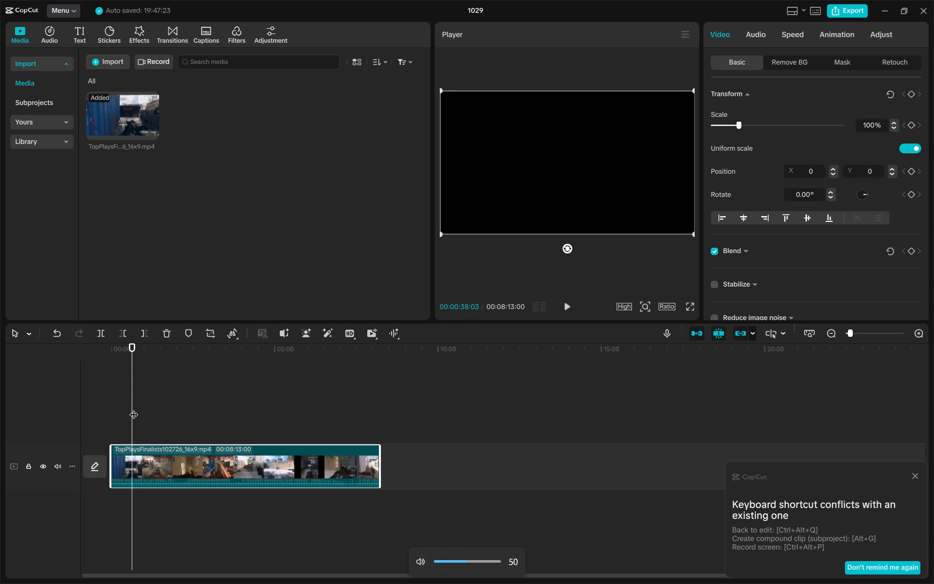
key("Right")
key("Right")
key("Right")
key("Right")
key("Right")
key("Right")
key("Right")
key("Right")
key("Right")
key("Right")
key("Right")
key("Right")
key("Right")
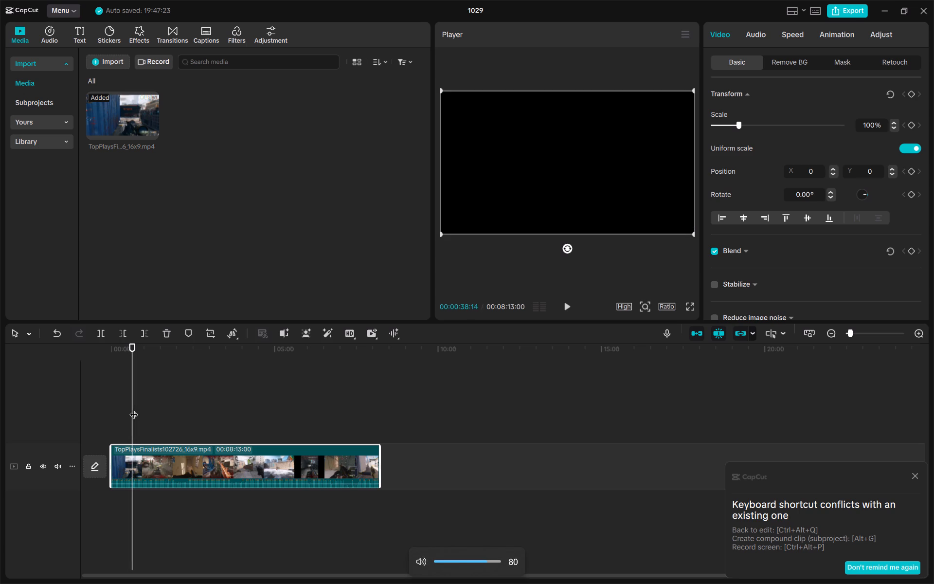
key("Left")
key("Left")
key("Left")
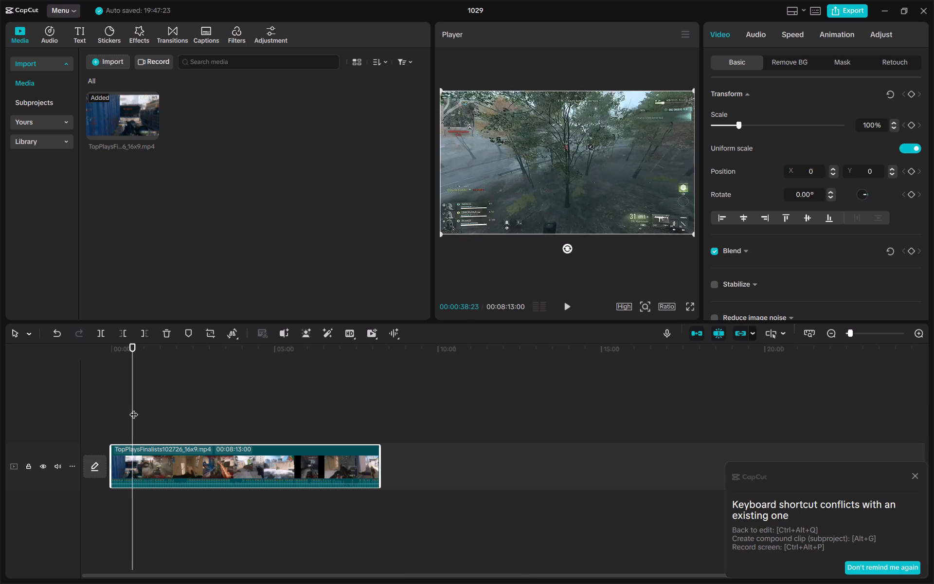
key("Left")
Split the TopPlaysFinalists102726_16x9 video at 00:00:58:01, where the orange-rifle gameplay segment with the webcam overlay begins after the black gap.
key("space")
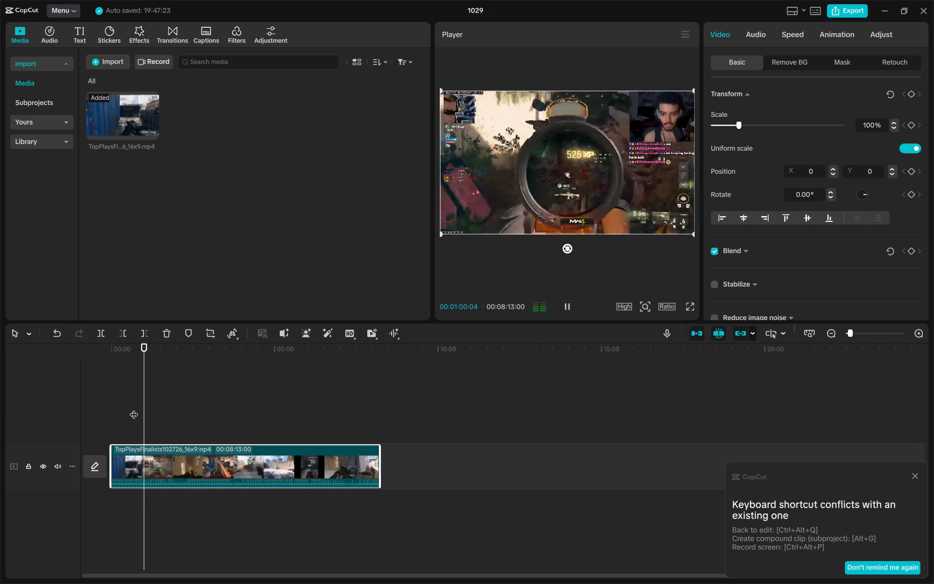
key("Left")
key("Left")
key("Left")
key("Left")
key("Left")
key("Left")
key("Left")
key("Left")
key("Left")
key("Left")
key("Left")
key("Left")
key("Left")
key("Left")
key("Left")
key("Left")
key("Left")
key("Left")
key("Left")
key("Left")
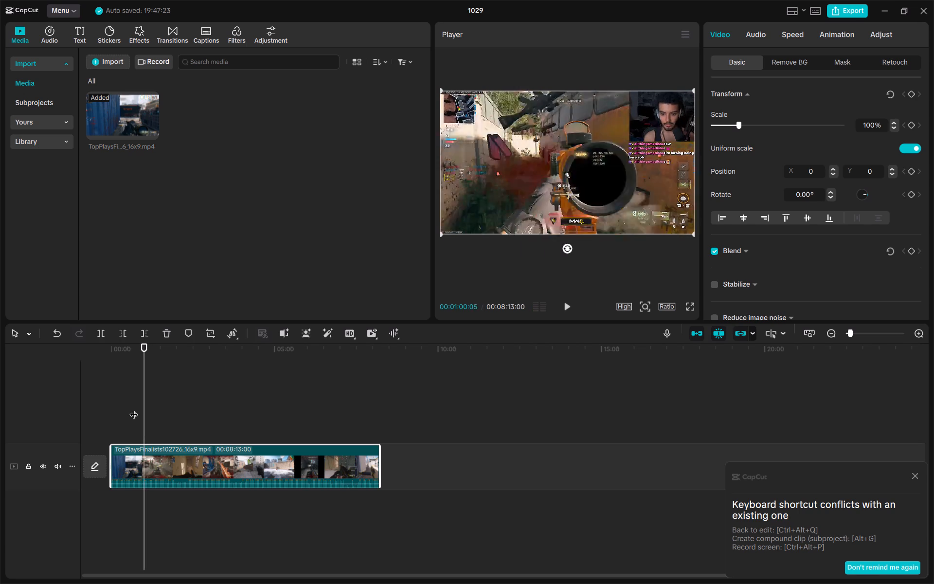
key("Left")
key("Left")
key("Left")
key("Left")
key("Left")
key("Left")
key("Left")
key("Left")
key("Left")
key("Left")
key("Left")
key("Left")
key("Left")
key("Left")
key("Left")
key("Left")
key("Left")
key("Left")
key("Left")
key("Left")
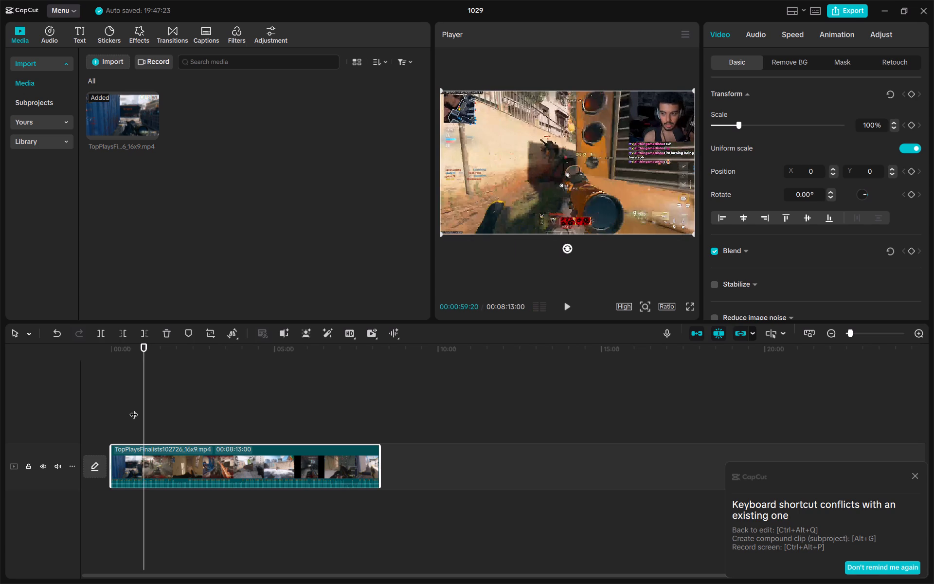
key("Left")
key("Left")
key("Left")
key("Left")
key("Left")
key("Left")
key("Left")
key("Left")
key("Left")
key("Left")
key("Left")
key("Left")
key("Left")
key("Left")
key("Left")
key("Left")
key("Left")
key("Left")
key("Left")
key("Left")
key("Left")
key("Left")
key("Left")
key("Left")
key("Left")
key("Left")
key("Left")
key("Left")
key("Left")
key("Left")
key("Left")
key("Left")
key("Left")
key("Left")
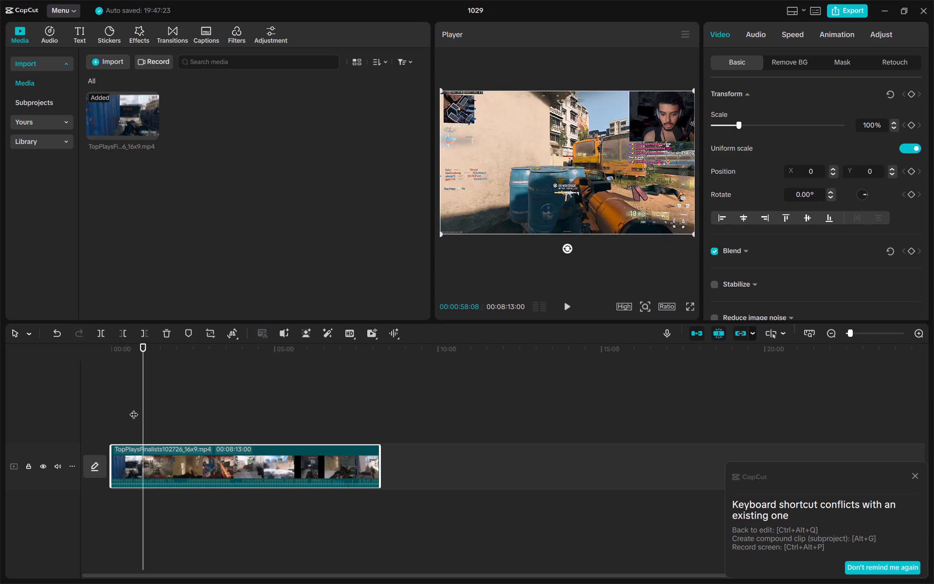
key("Left")
key("Left")
key("Left")
key("Left")
key("Left")
key("Left")
key("Left")
key("Left")
key("Left")
key("Left")
key("Left")
key("Left")
key("Left")
key("Left")
key("Left")
key("Left")
key("Left")
key("Left")
key("Left")
key("Left")
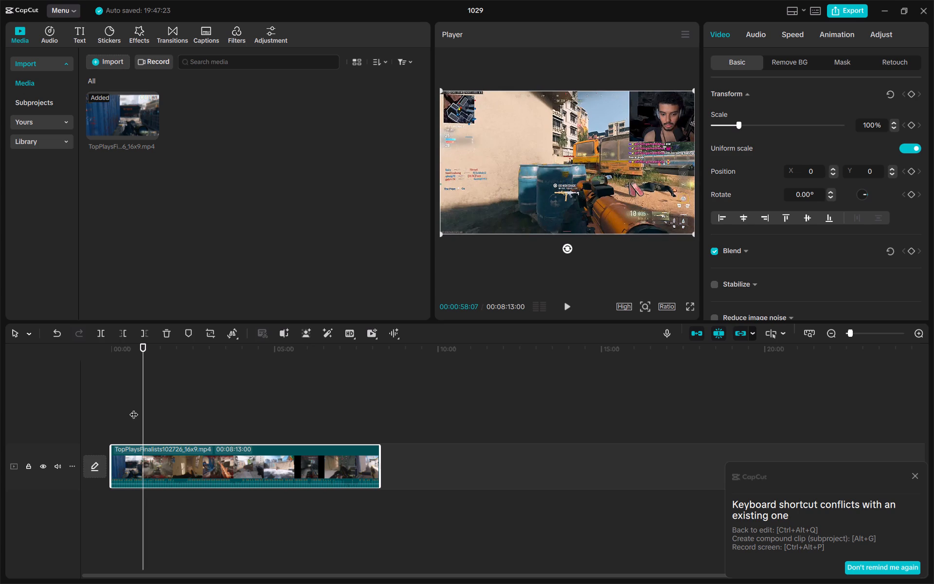
key("Right")
key("Right")
key("Right")
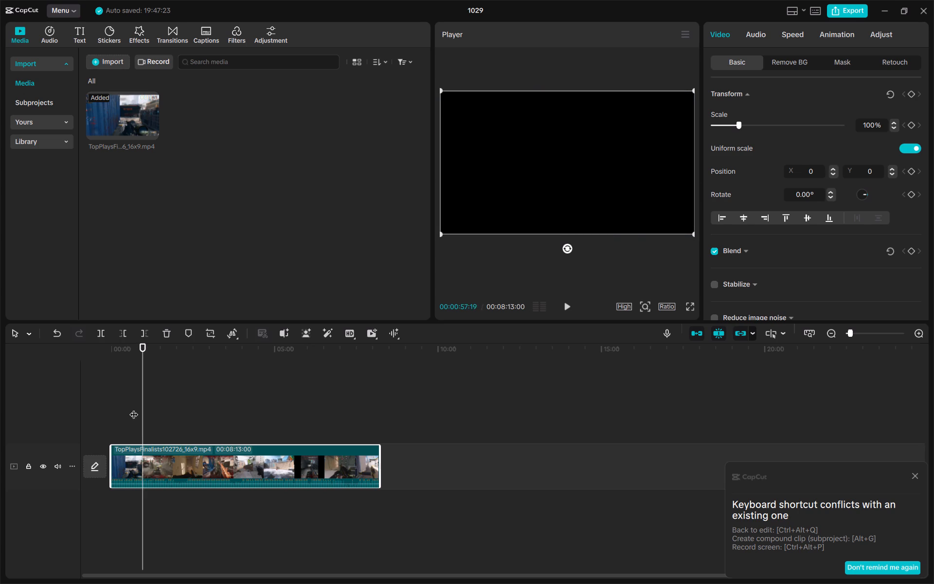
key("Right")
key("Right")
key("Right")
key("Right")
key("Right")
key("Right")
key("Right")
key("Right")
key("Right")
key("Right")
key("Right")
key("Right")
key("Right")
key("Left")
key("Left")
key("Left")
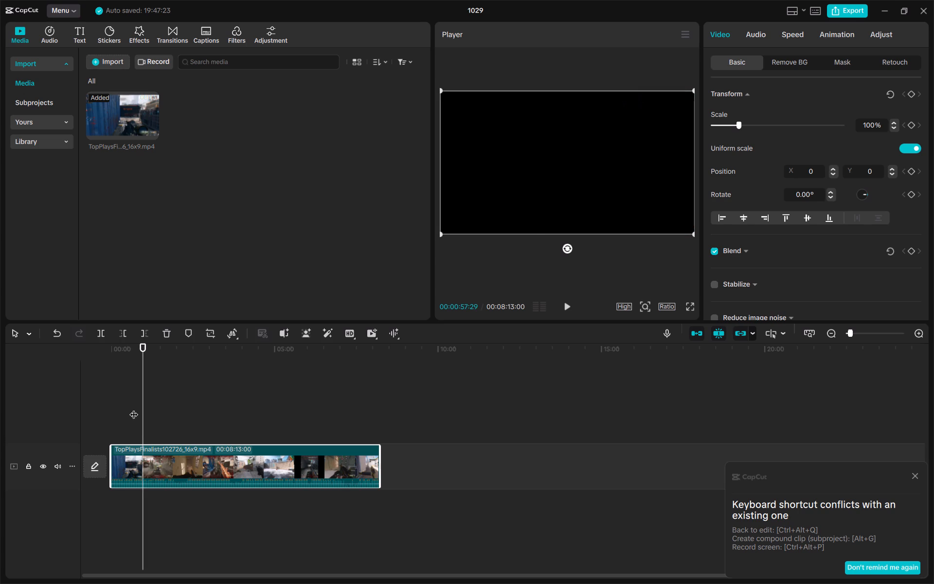
key("Right")
key("Right")
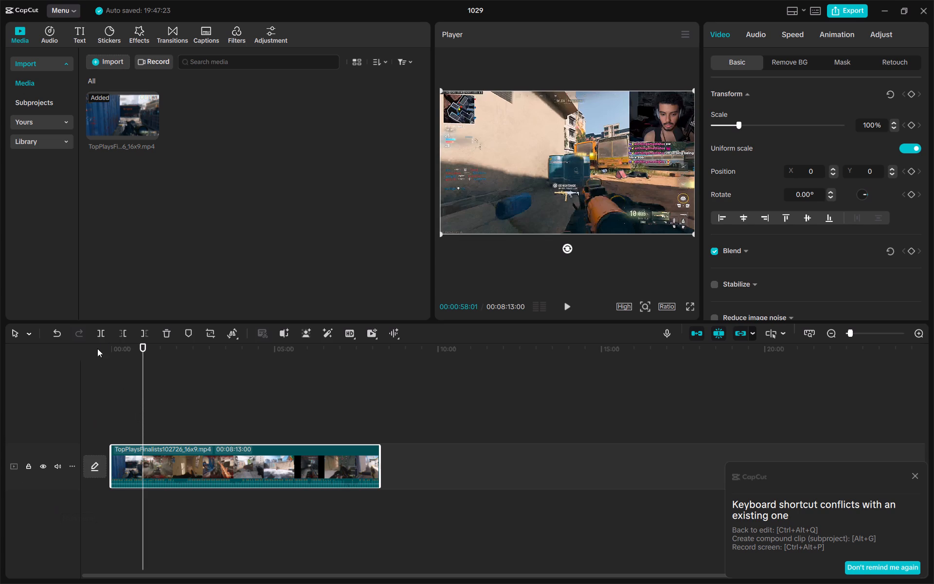
left_click(105, 335)
Split the second timeline clip at 00:01:10:29, on the last gameplay frame before the black gap that ends the orange-rifle segment.
key("space")
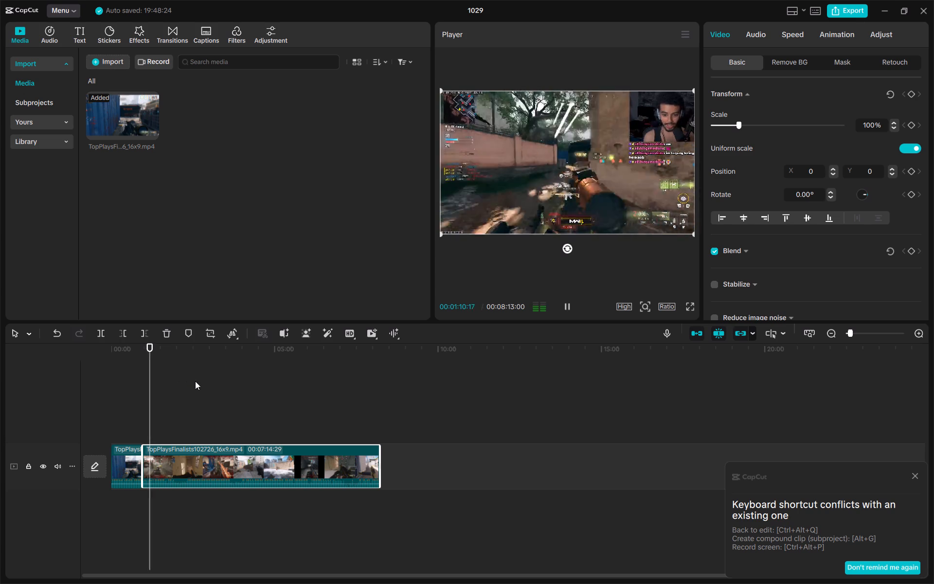
key("Left")
key("Left")
key("Left")
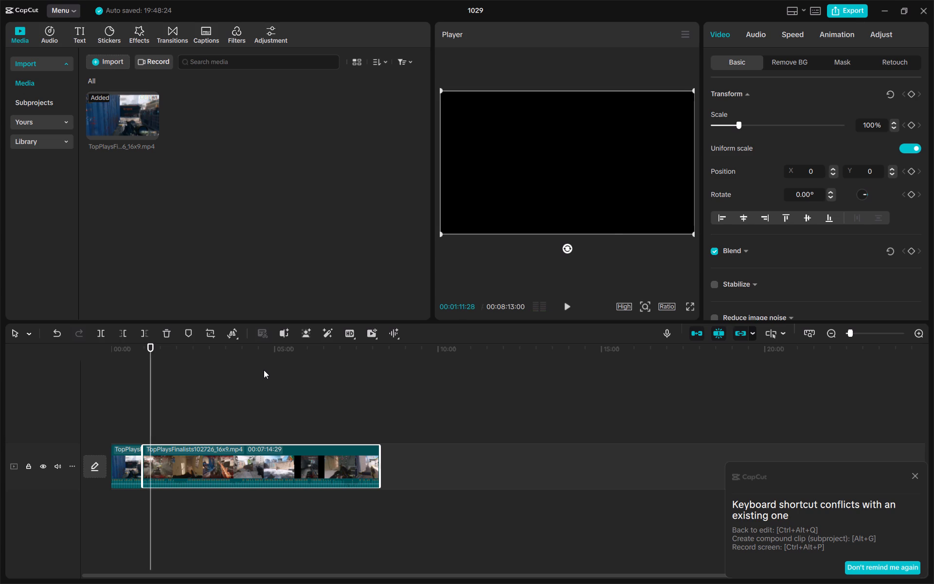
key("Left")
key("Left")
key("Left")
key("Left")
key("Left")
key("Left")
key("Left")
key("Left")
key("Left")
key("Left")
key("Left")
key("Left")
key("Left")
key("Left")
key("Left")
key("Left")
key("Left")
key("Left")
key("Left")
key("Left")
key("Left")
key("Left")
key("Left")
key("Left")
key("Left")
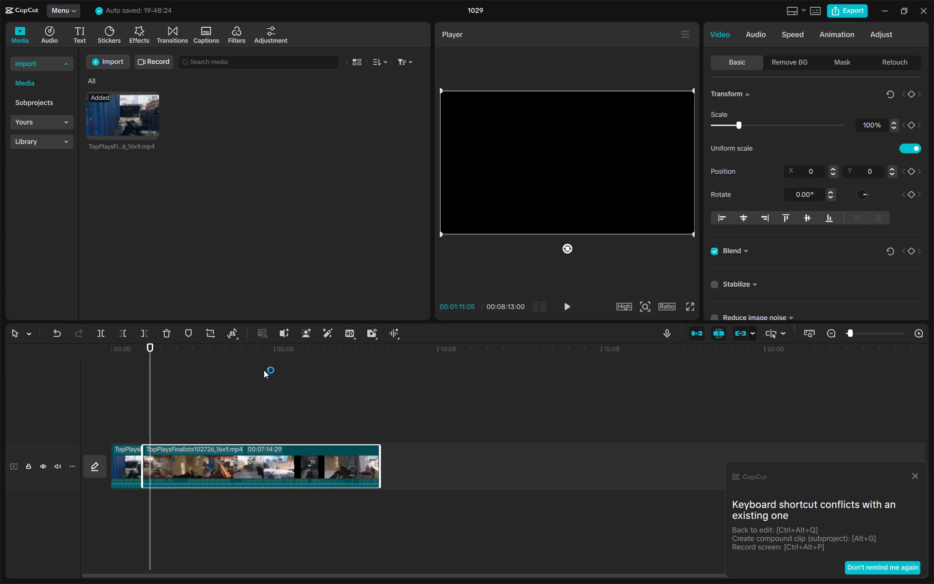
key("Left")
key("Left")
key("Left")
key("Left")
key("Left")
key("Left")
key("Left")
key("Left")
key("Left")
key("Left")
key("Left")
key("Right")
key("Right")
key("Right")
key("Right")
key("Right")
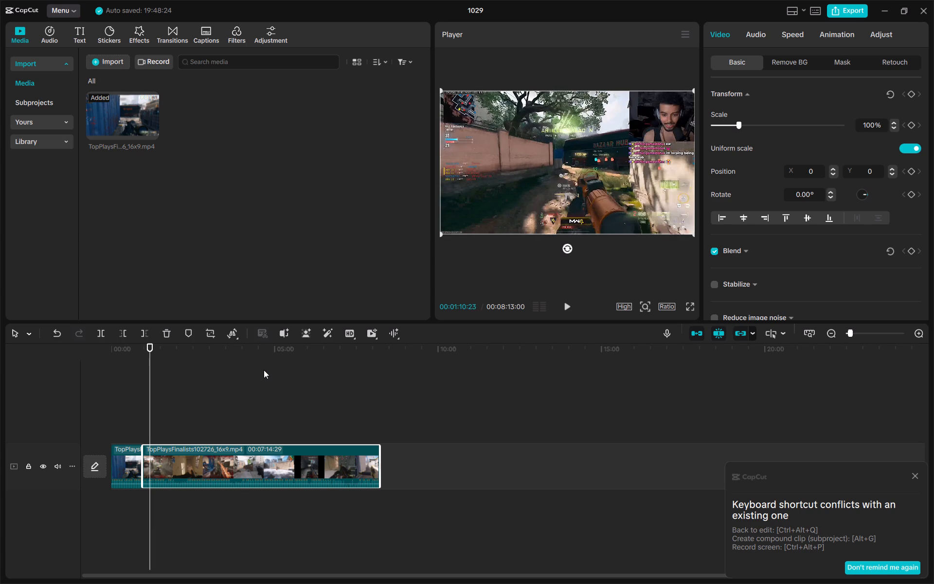
key("Right")
key("Right")
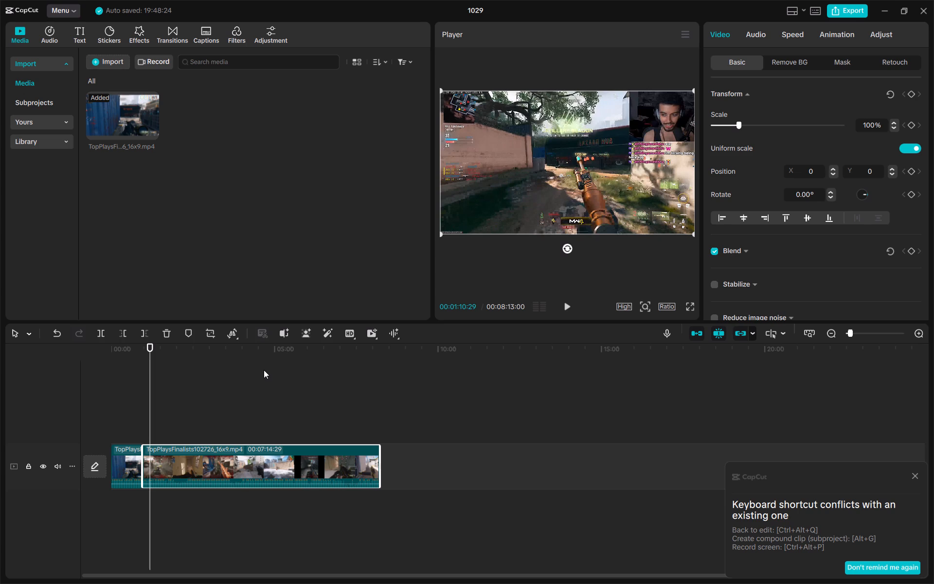
key("Right")
key("Left")
key("Right")
key("Left")
key("space")
key("space")
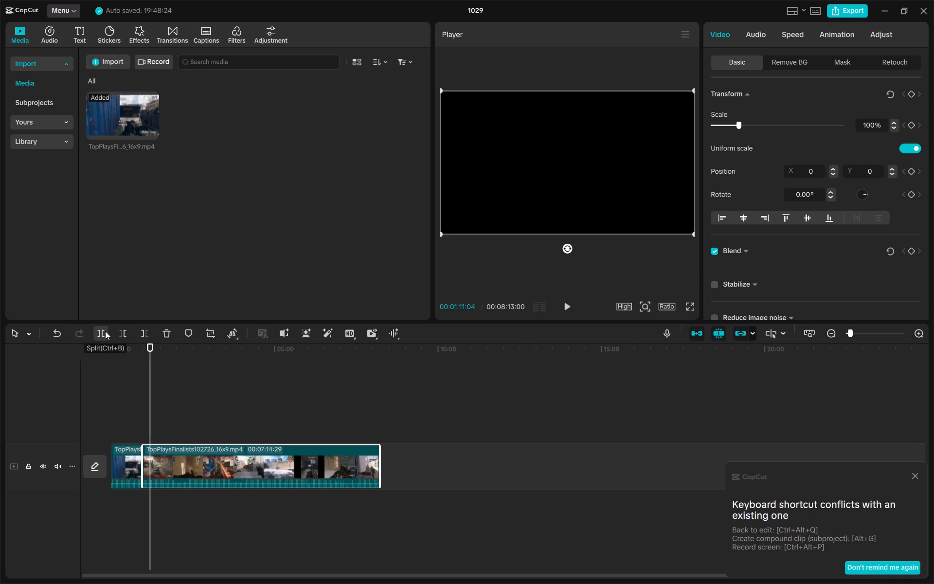
key("Left")
key("Left")
key("Left")
key("Left")
key("Left")
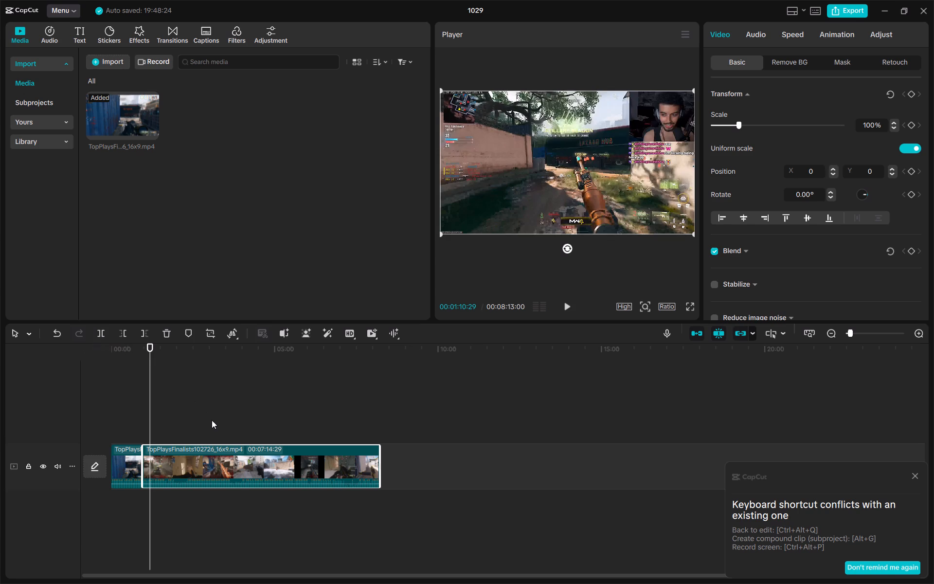
left_click(107, 336)
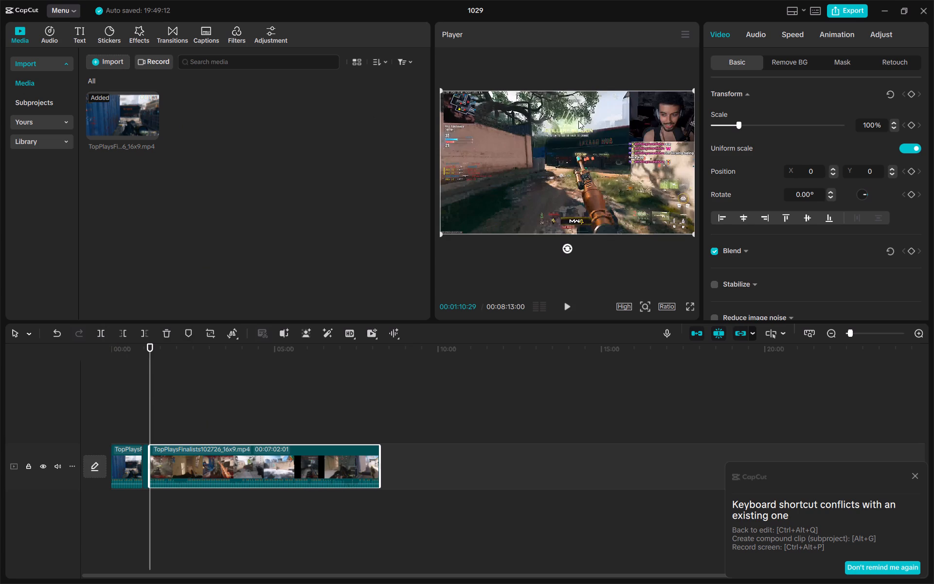
Delete the clips after and before the orange-rifle segment, and play the remaining clip from its start.
left_click(251, 463)
left_click(173, 331)
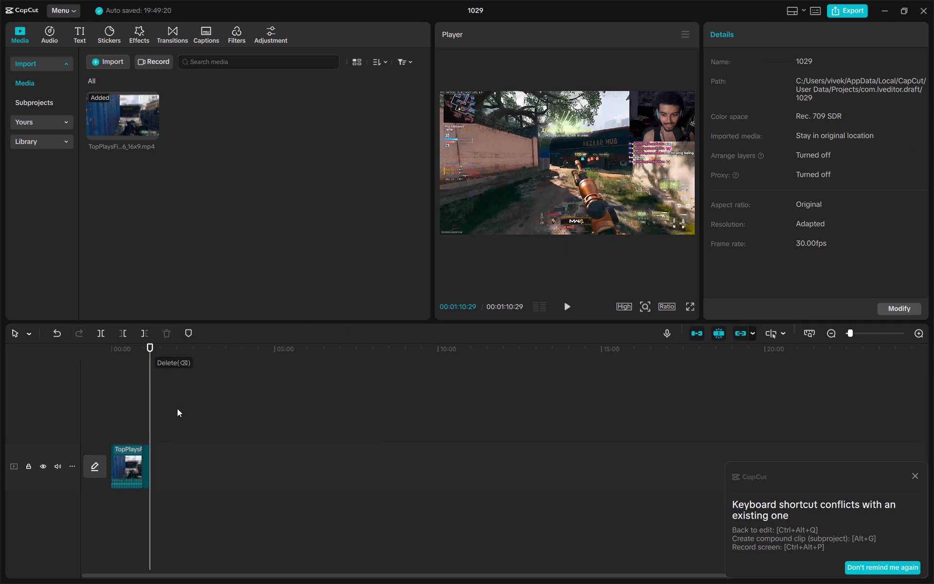
left_click(130, 461)
key("Insert")
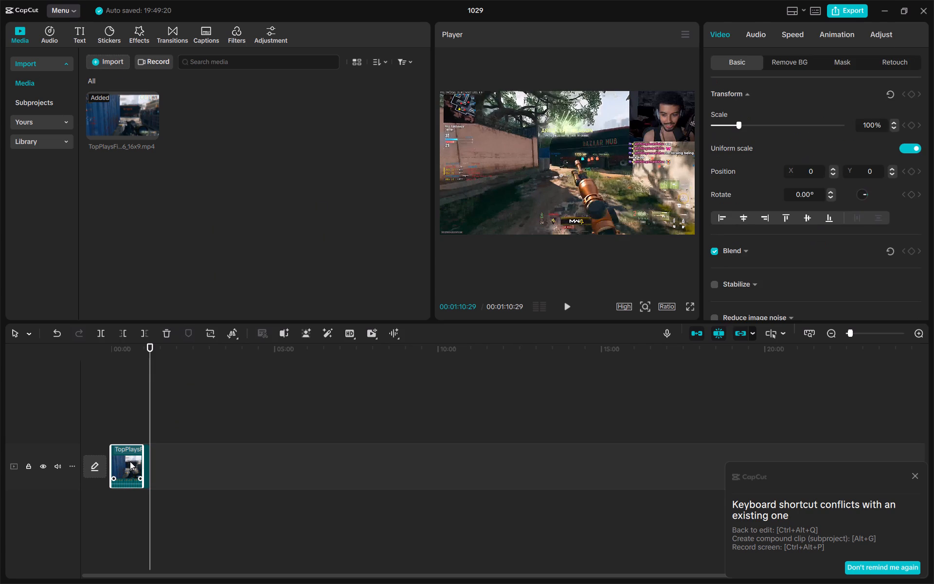
key("Delete")
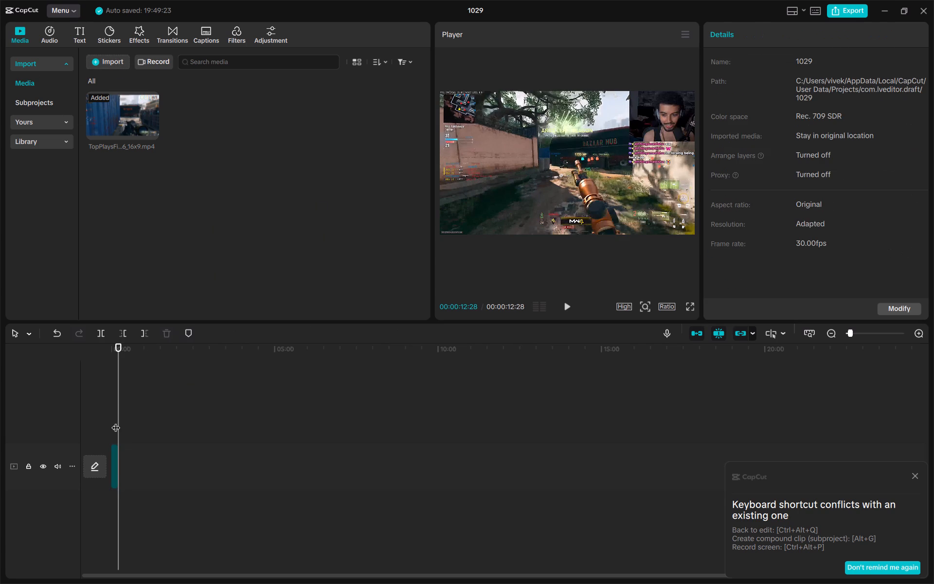
left_click_drag(120, 417, 49, 432)
key("space")
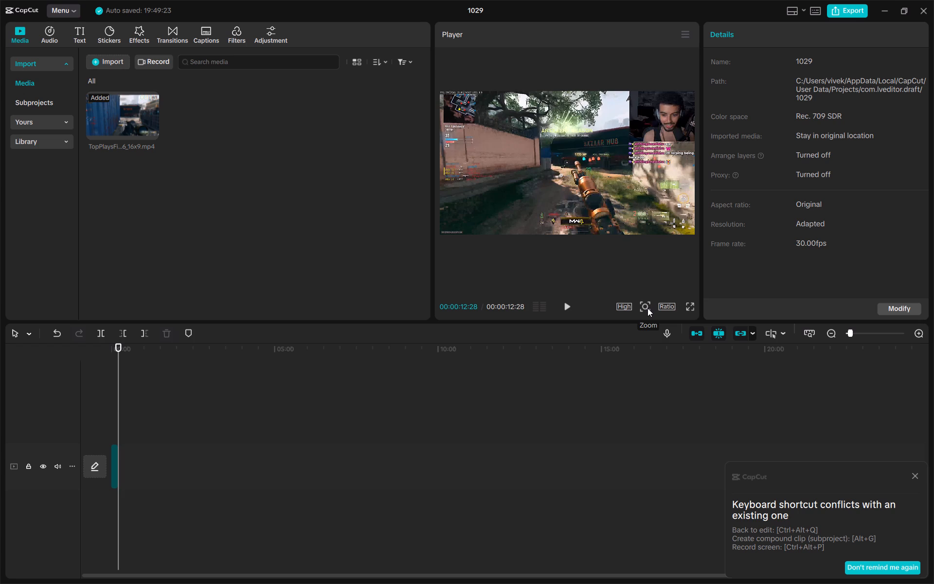
Set the project's aspect ratio to 9:16.
left_click(660, 309)
left_click(684, 440)
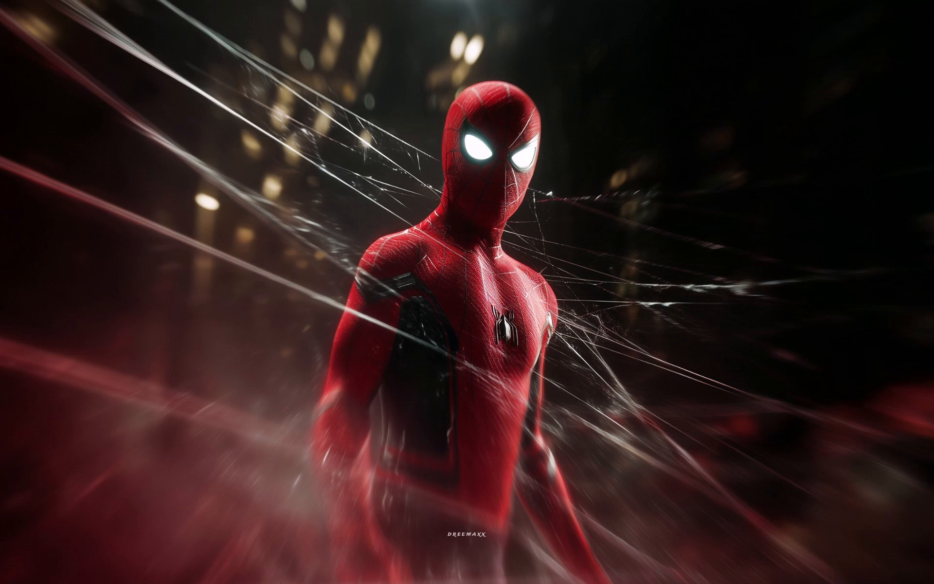
Switch to Chrome and open the reference Google Doc of the Call of Duty - MW4 Multiplayer campaign on Content Rewards.
left_click(405, 571)
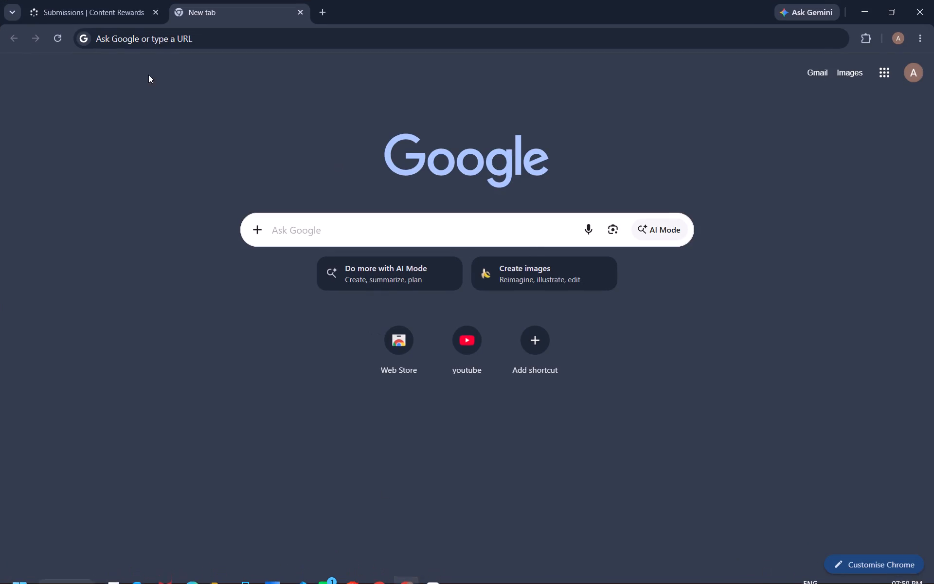
left_click(63, 0)
left_click(243, 319)
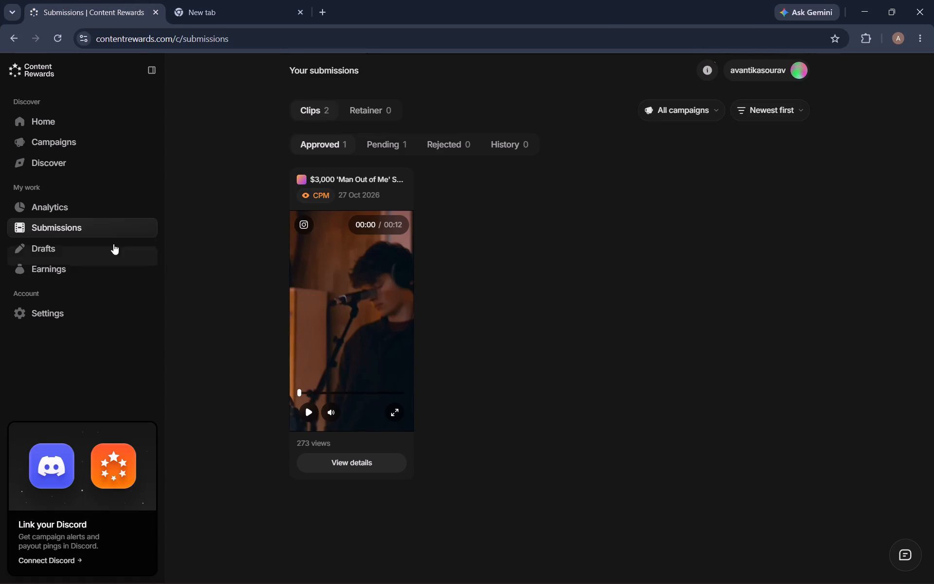
left_click(76, 138)
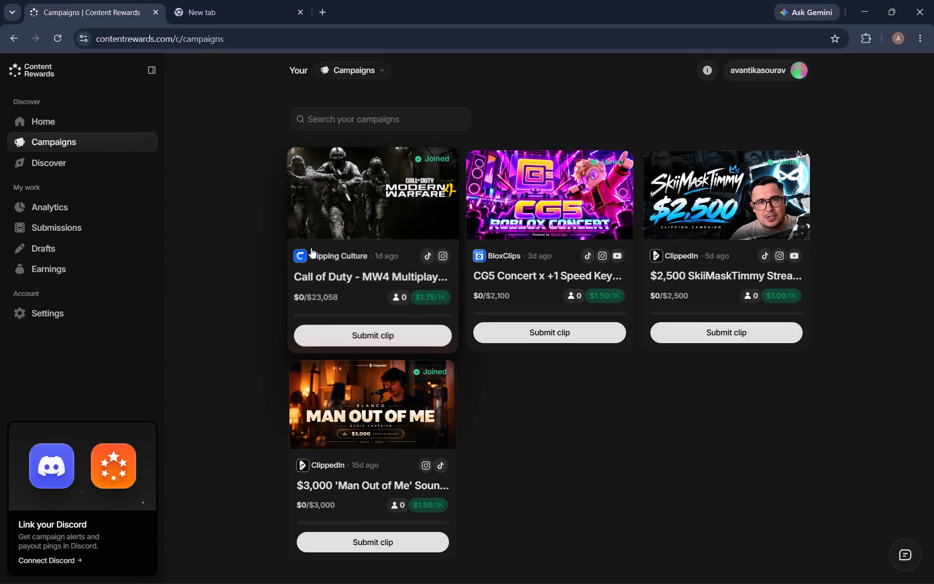
left_click(377, 219)
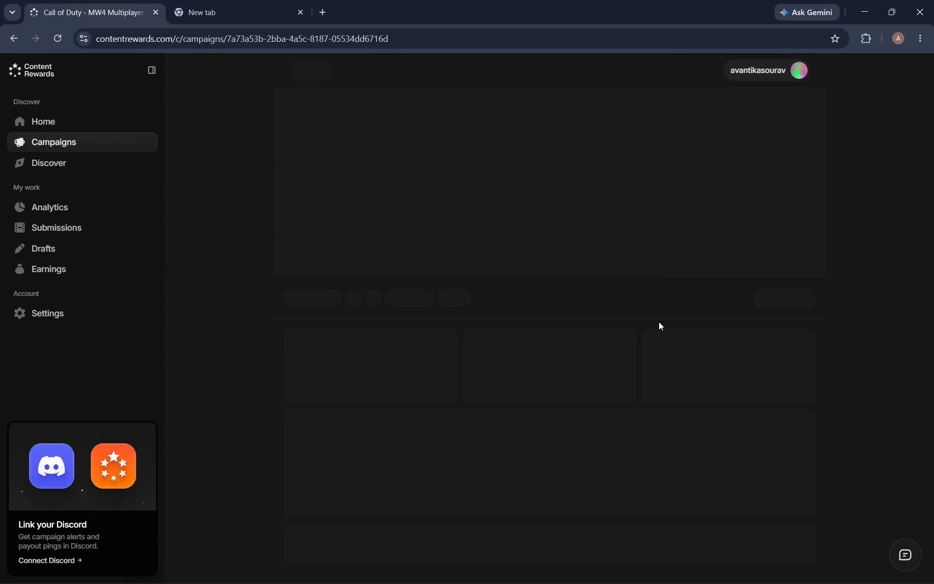
scroll(700, 426, "down", 1)
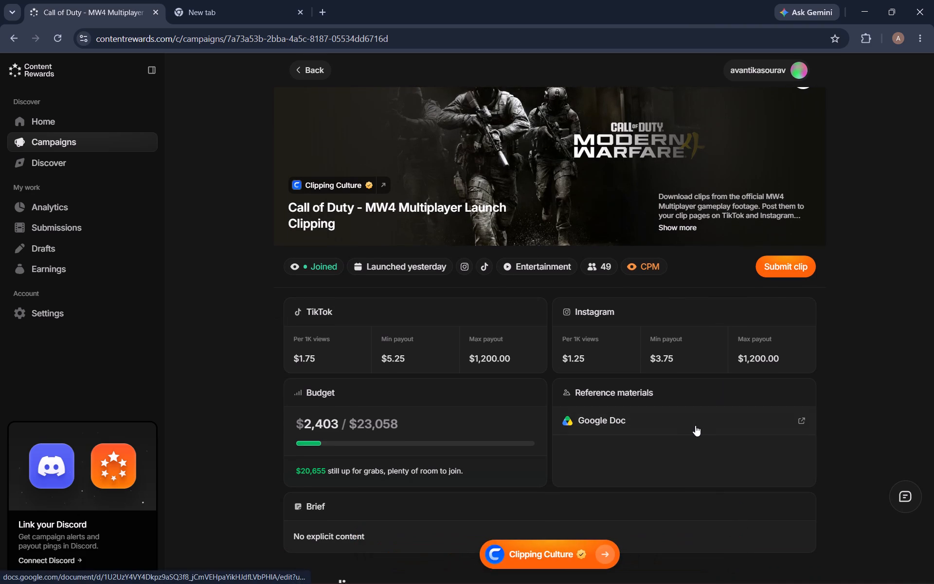
left_click(686, 421)
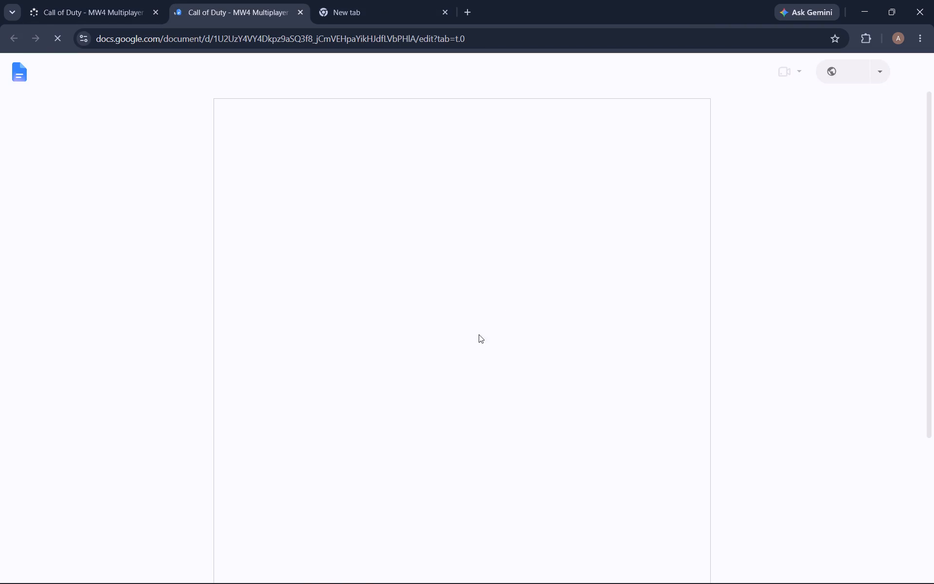
Read the document's caption guidelines and copy the example caption "MW4 MP hits different".
scroll(470, 328, "down", 3)
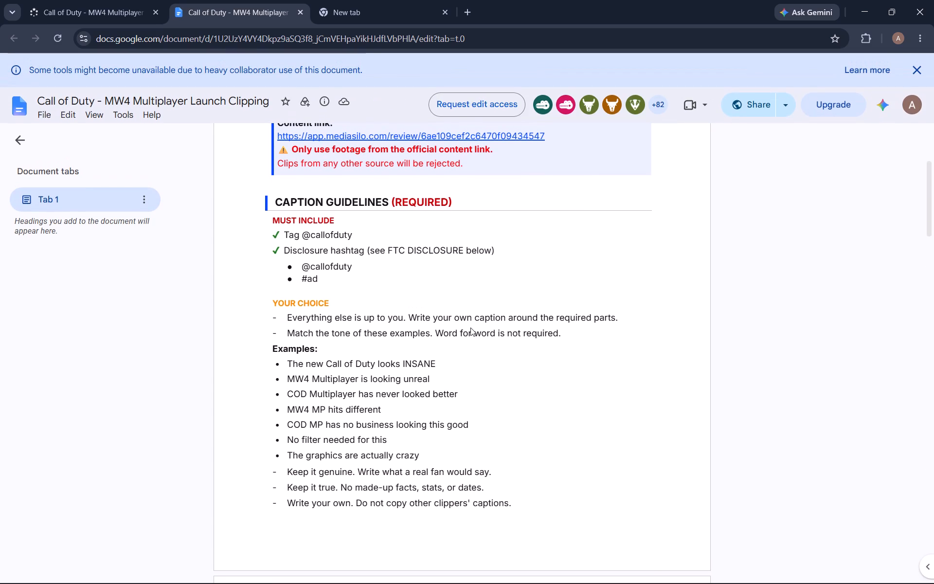
scroll(470, 328, "down", 2)
scroll(470, 328, "up", 1)
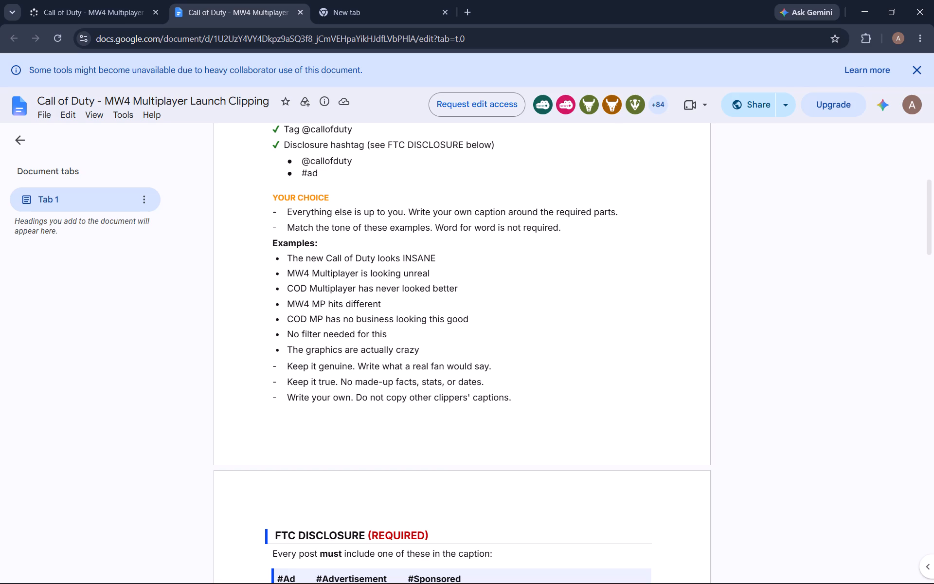
left_click_drag(286, 303, 352, 306)
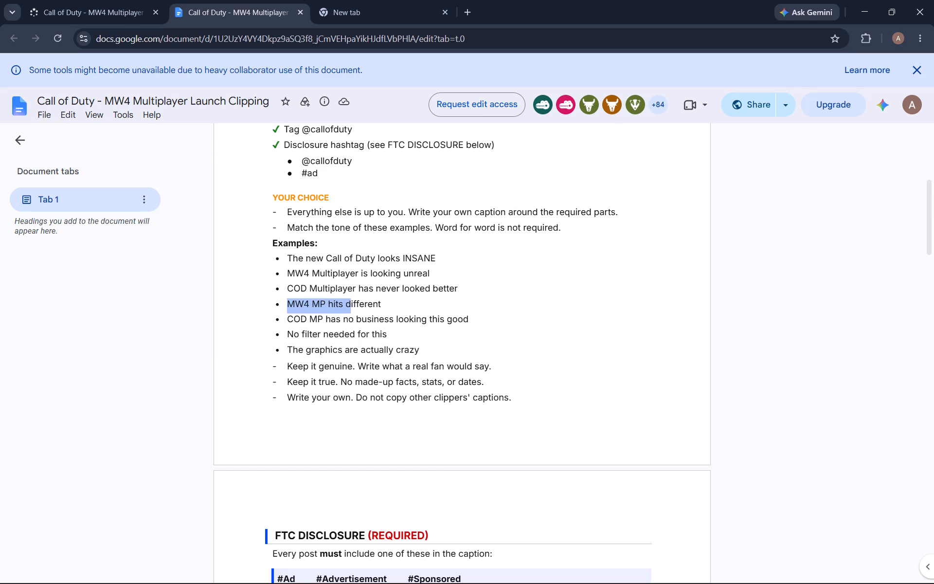
left_click_drag(352, 306, 382, 305)
key("ctrl+c")
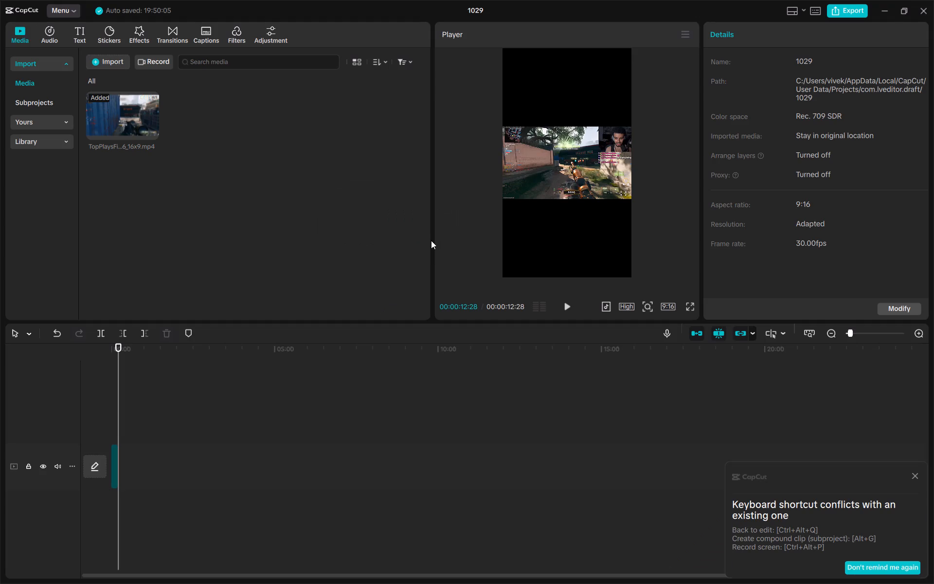
Back in CapCut, add a default text overlay and make it span the whole gameplay clip from start to end.
left_click(72, 36)
left_click(130, 99)
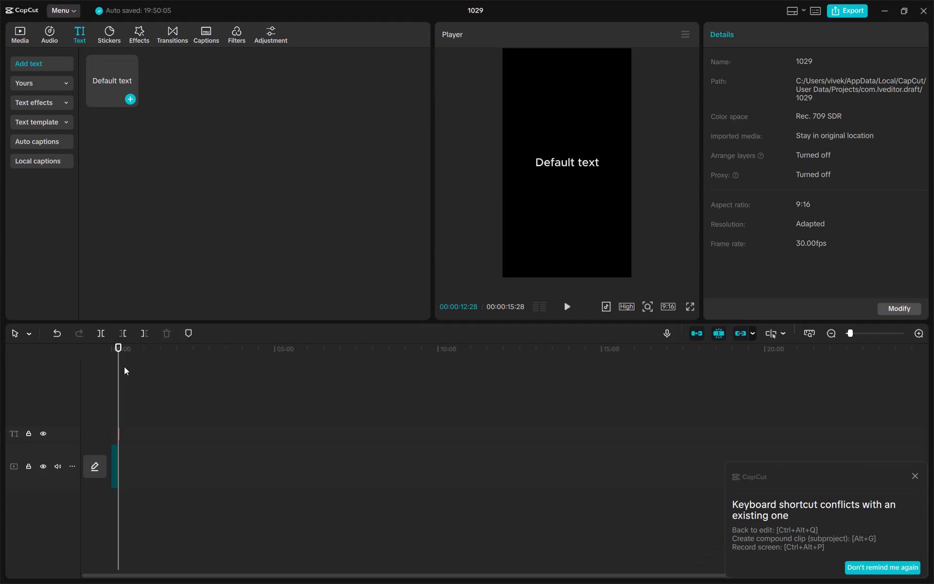
scroll(115, 455, "up", 6, "ctrl")
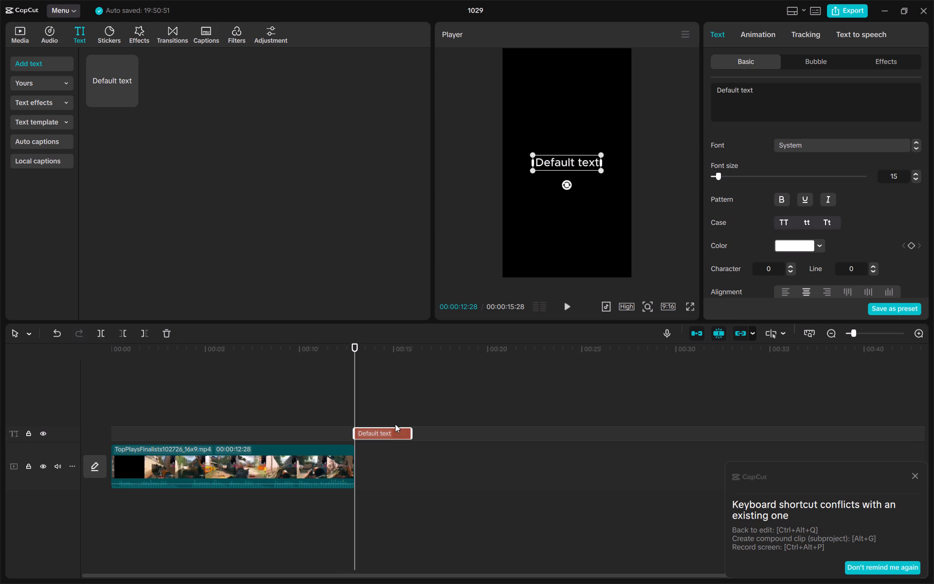
left_click_drag(383, 433, 141, 435)
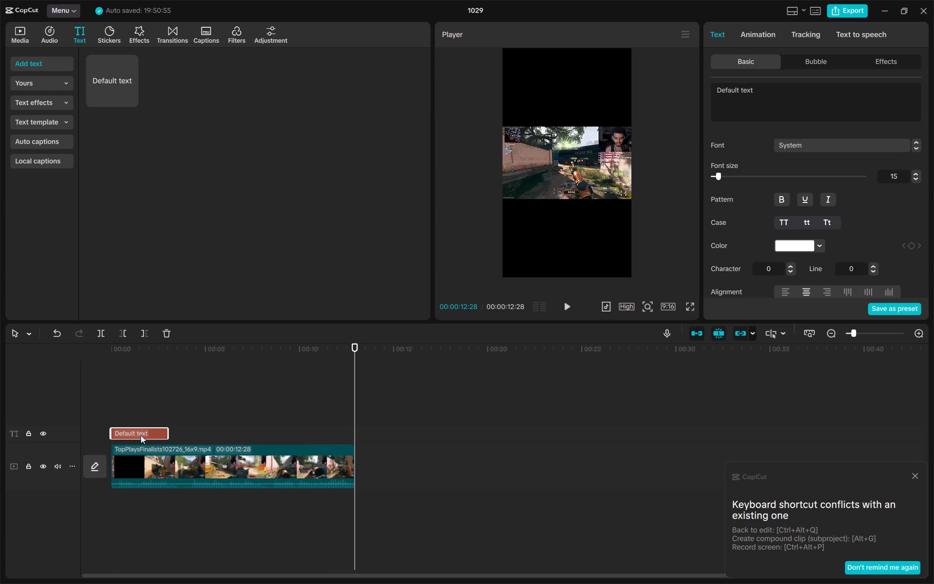
left_click_drag(165, 429, 353, 428)
Replace the overlay's default text with the copied caption "MW4 MP hits different" and place it just above the gameplay video.
double_click(587, 159)
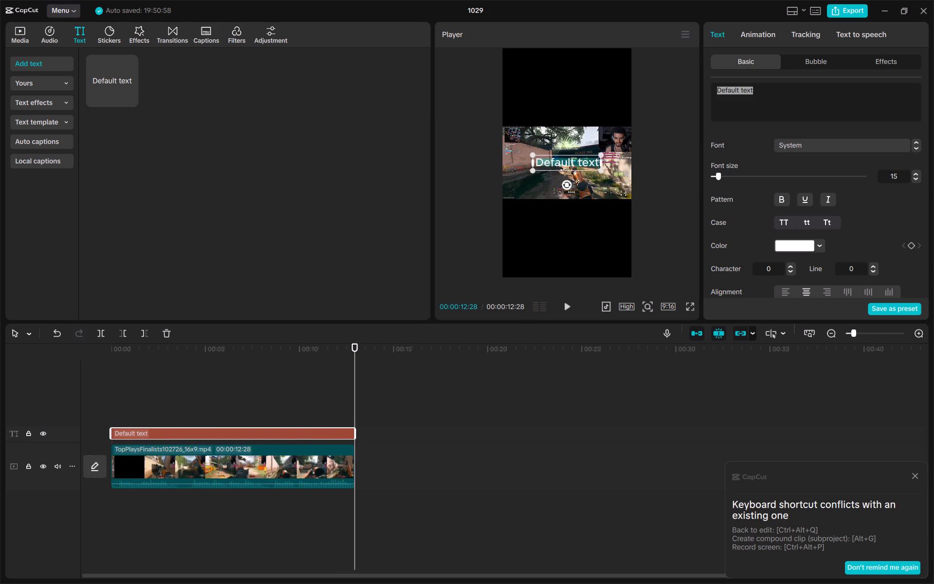
key("ctrl+v")
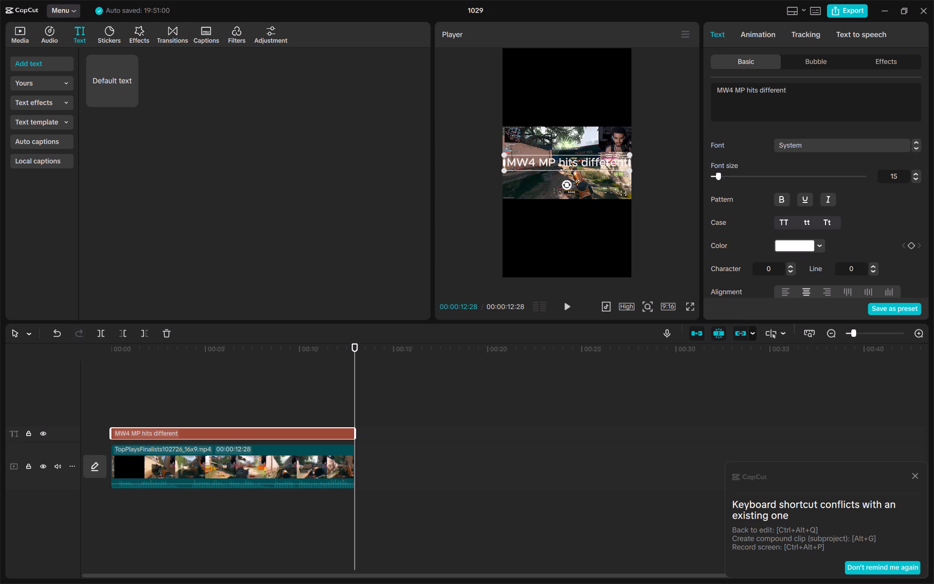
left_click(637, 299)
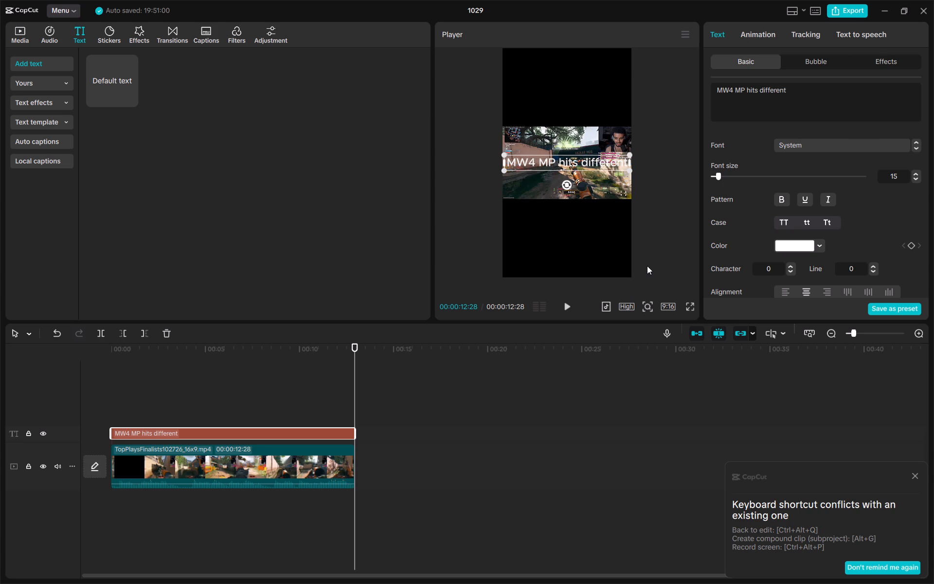
left_click(647, 266)
left_click_drag(581, 159, 579, 110)
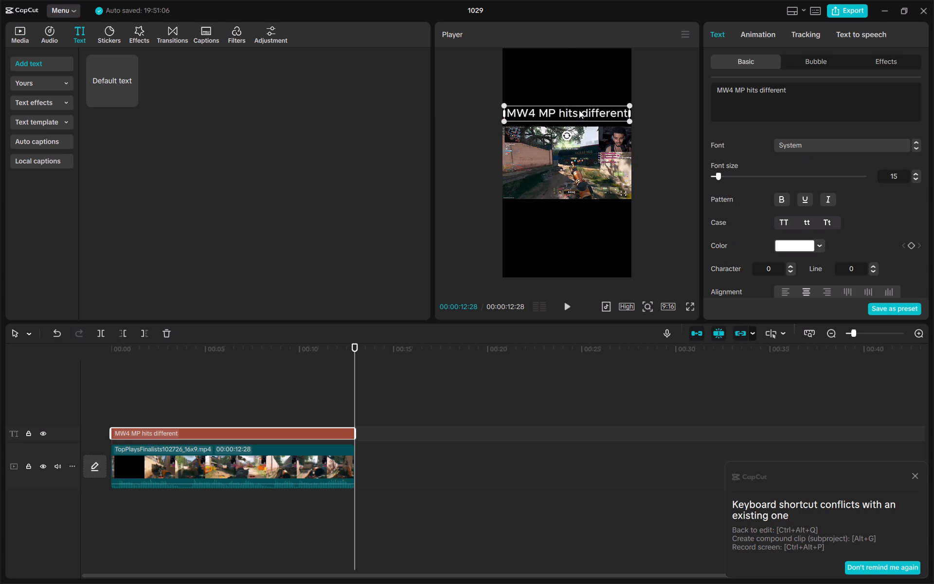
left_click_drag(628, 118, 604, 117)
Set the caption's font to Constantia Italic.
left_click(895, 149)
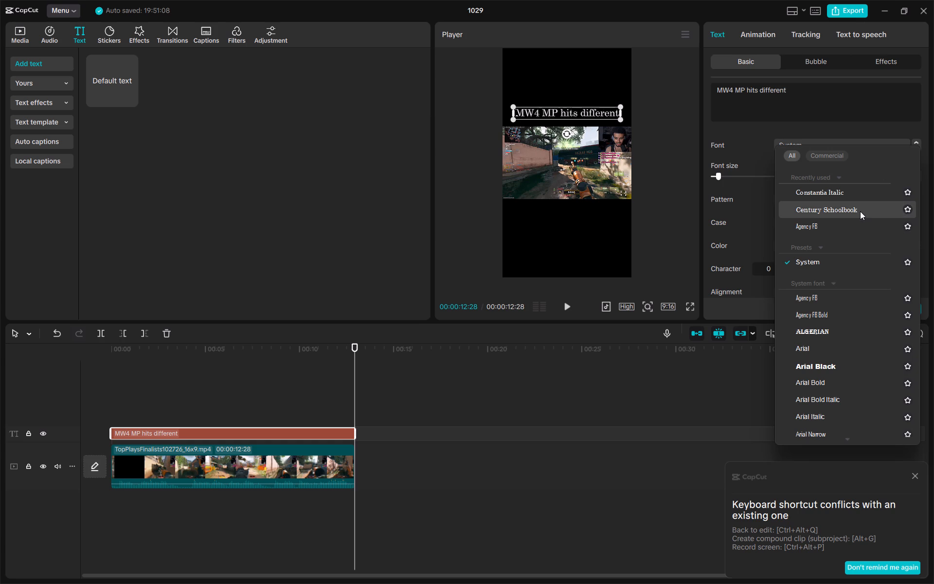
left_click(861, 195)
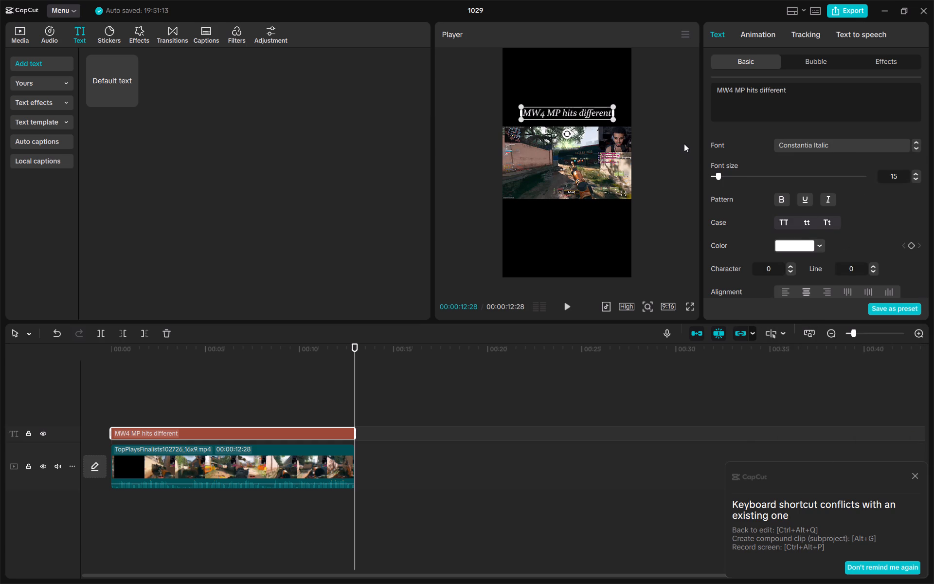
left_click(684, 144)
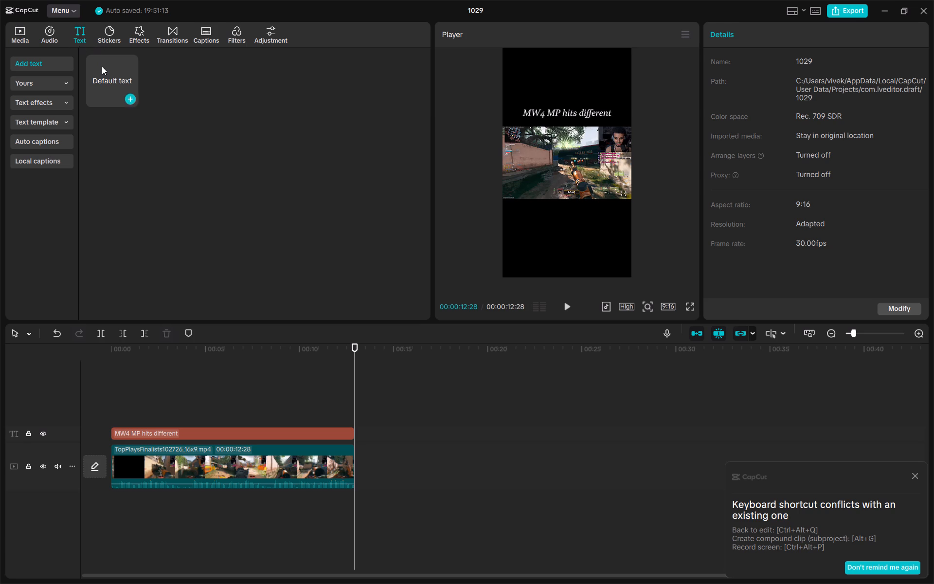
Import sub_clair-phonk-hard-624946.mp3 from Downloads and place it below the gameplay clip, starting at the beginning of the timeline.
left_click(22, 31)
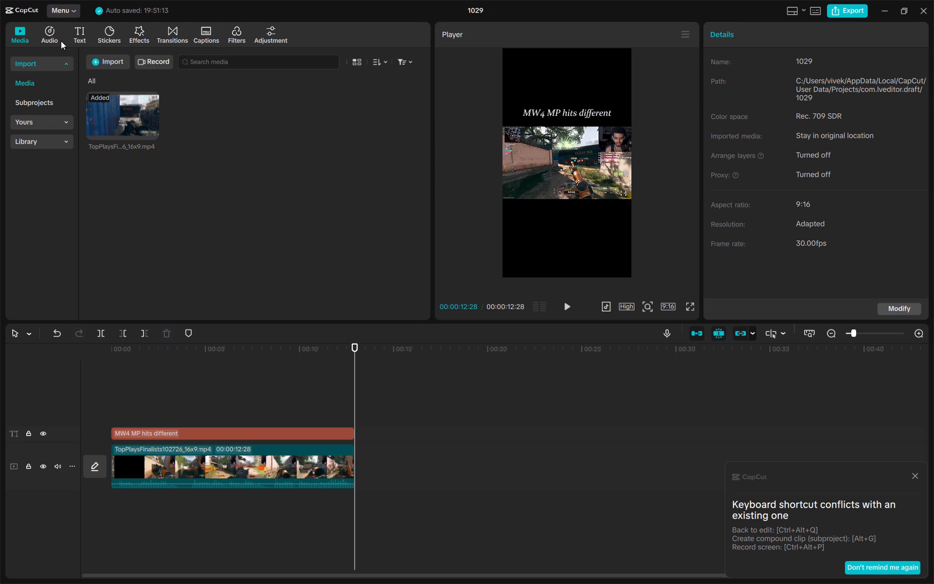
left_click(109, 63)
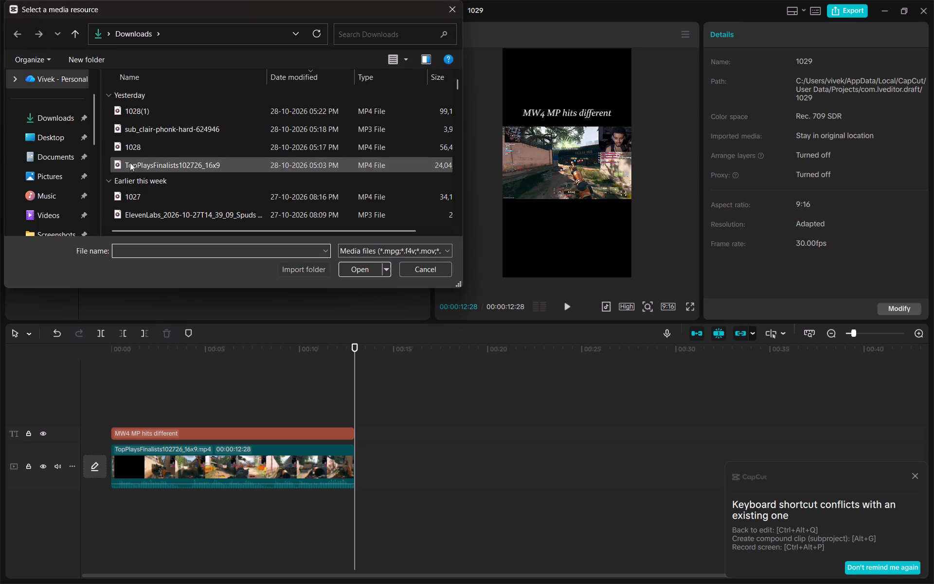
left_click(185, 130)
left_click(358, 270)
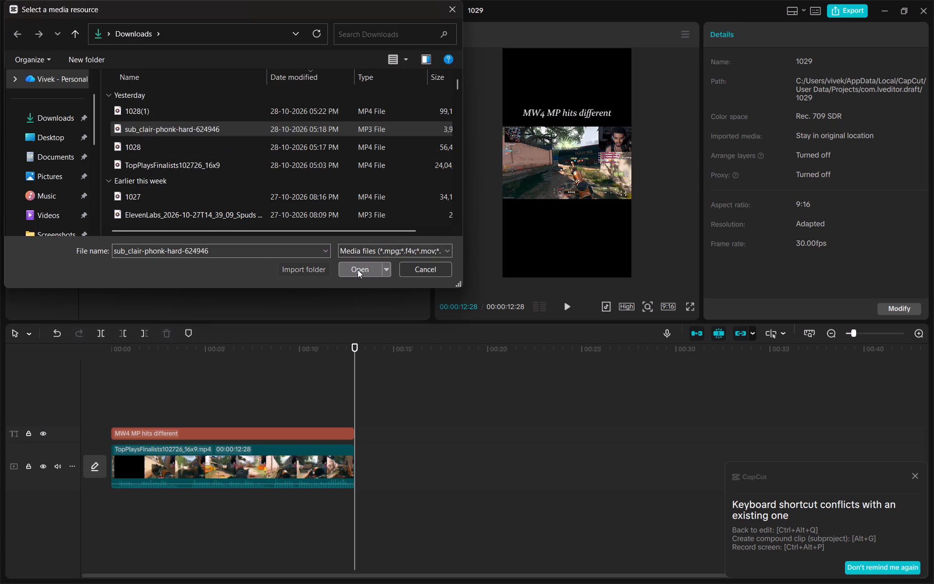
left_click_drag(213, 126, 152, 516)
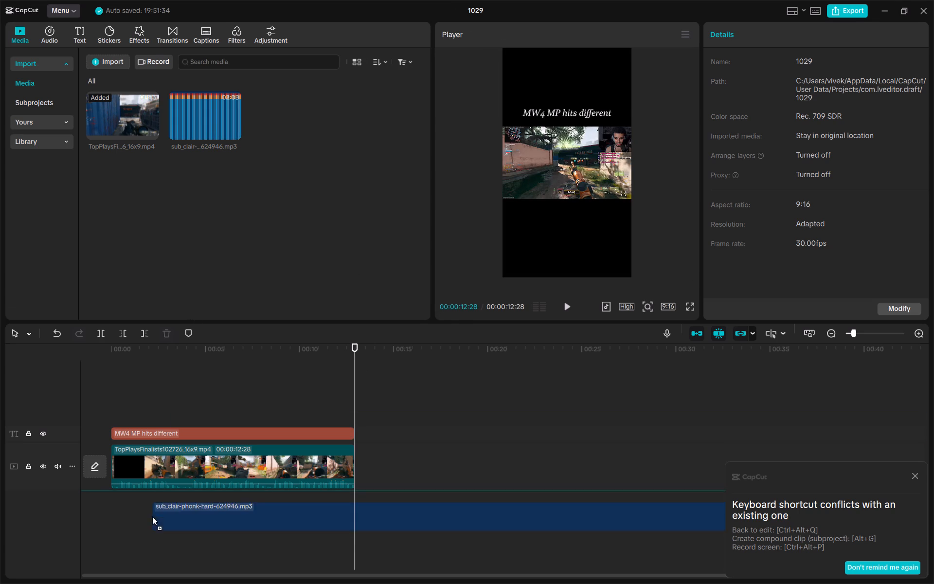
left_click_drag(152, 516, 103, 500)
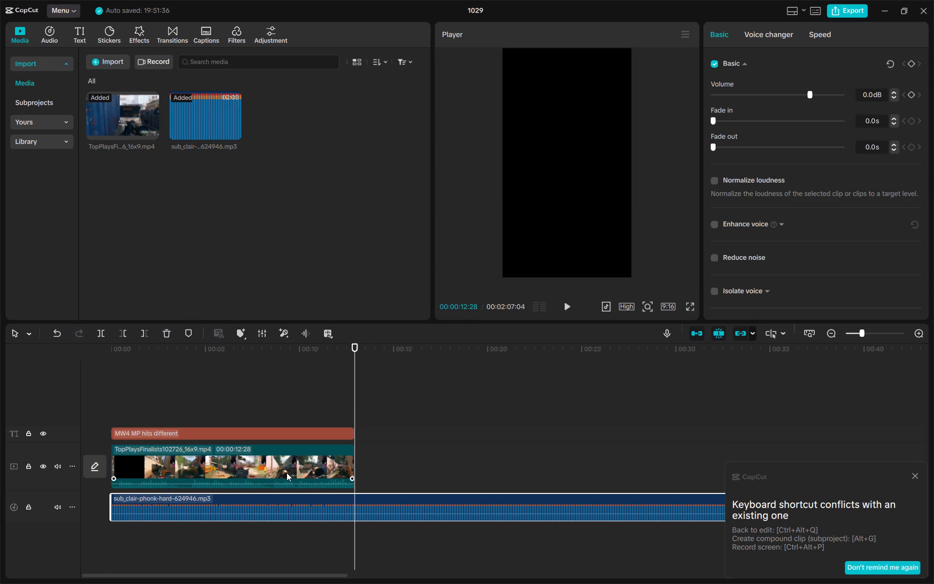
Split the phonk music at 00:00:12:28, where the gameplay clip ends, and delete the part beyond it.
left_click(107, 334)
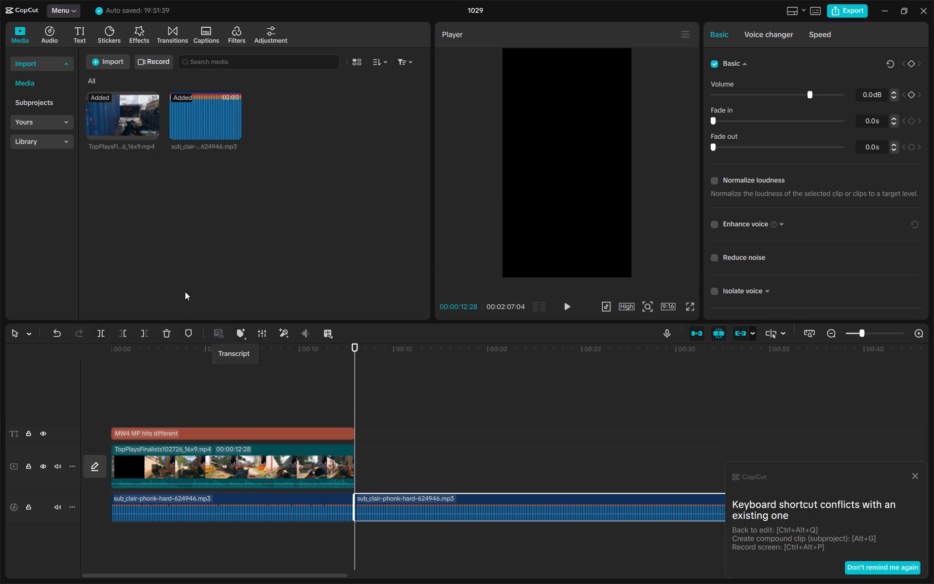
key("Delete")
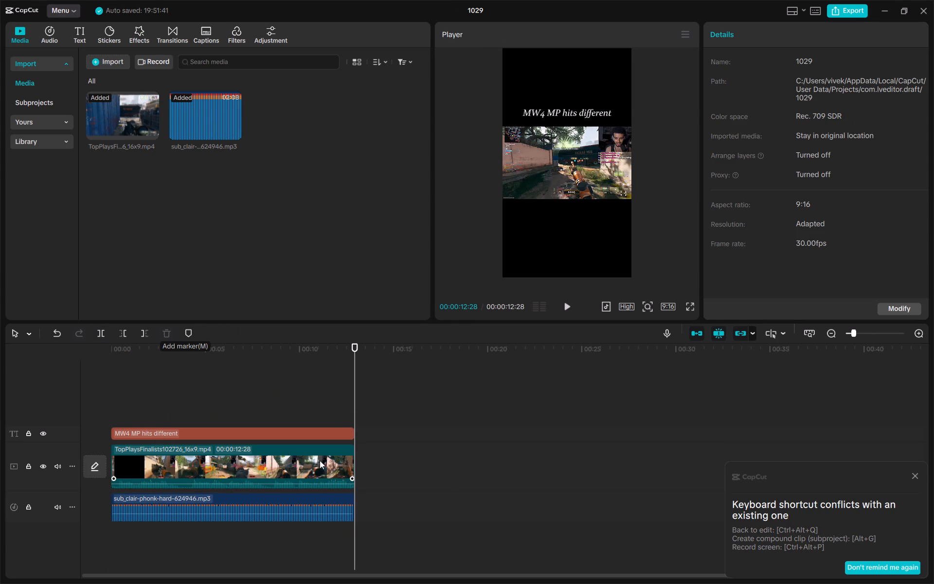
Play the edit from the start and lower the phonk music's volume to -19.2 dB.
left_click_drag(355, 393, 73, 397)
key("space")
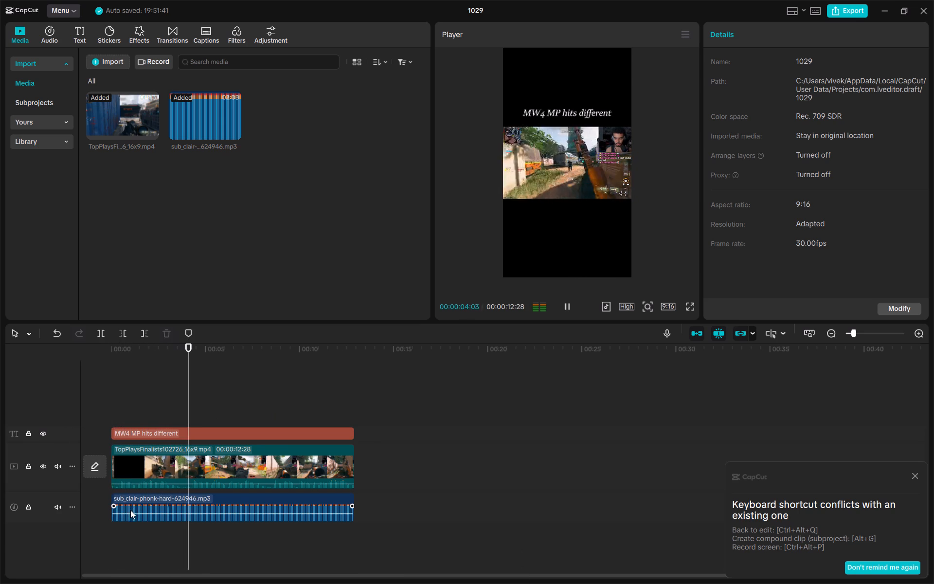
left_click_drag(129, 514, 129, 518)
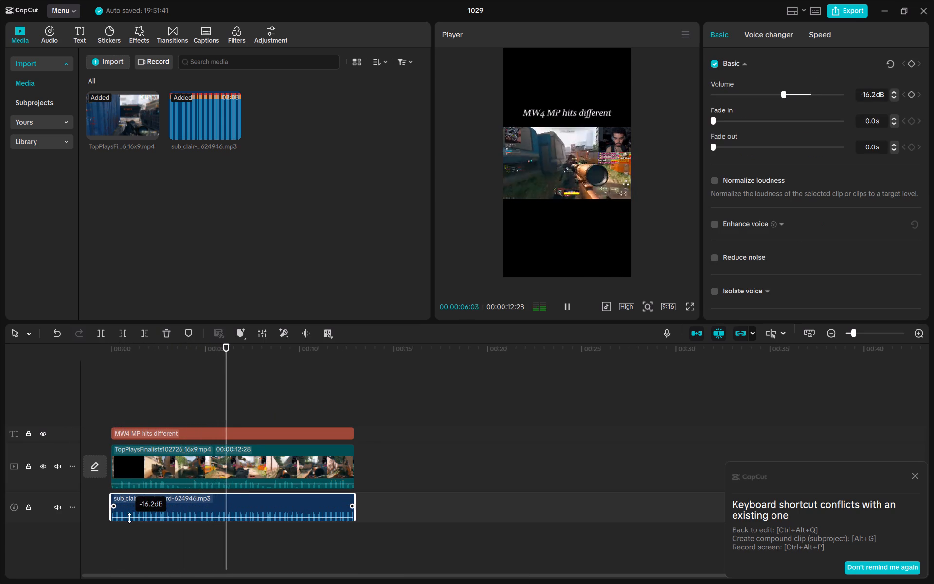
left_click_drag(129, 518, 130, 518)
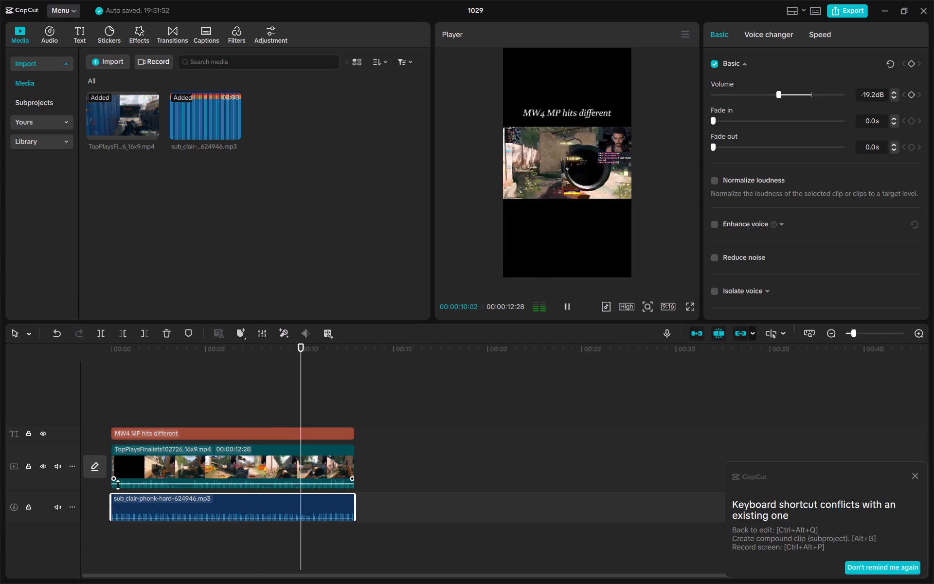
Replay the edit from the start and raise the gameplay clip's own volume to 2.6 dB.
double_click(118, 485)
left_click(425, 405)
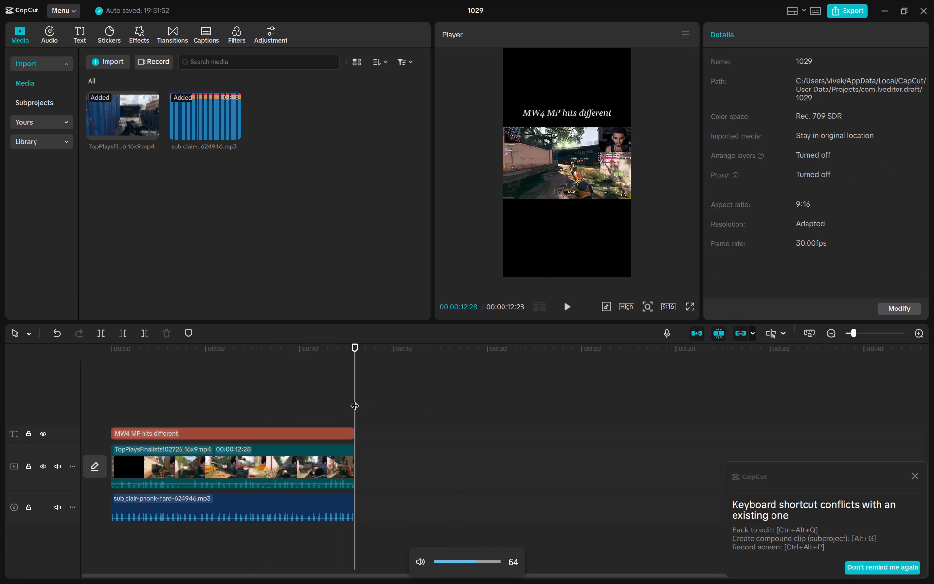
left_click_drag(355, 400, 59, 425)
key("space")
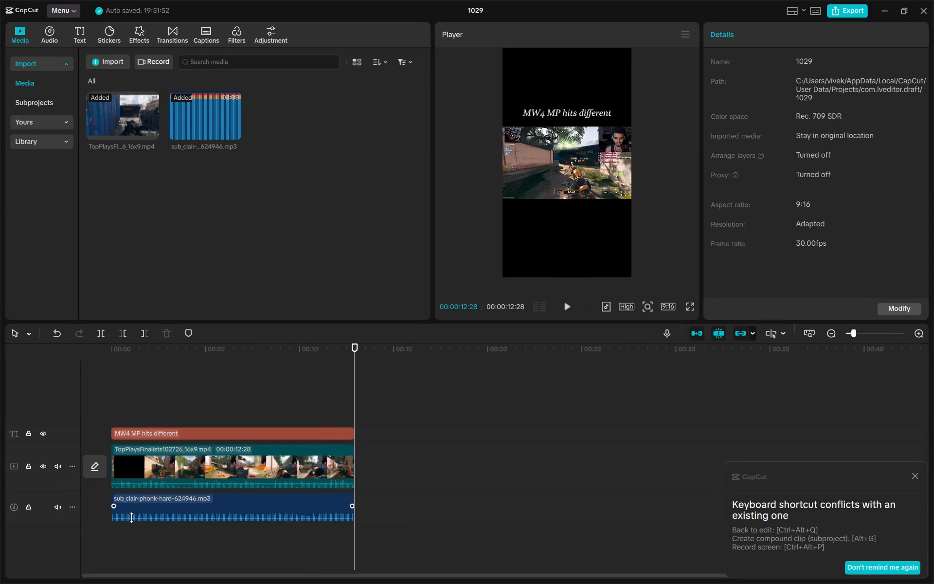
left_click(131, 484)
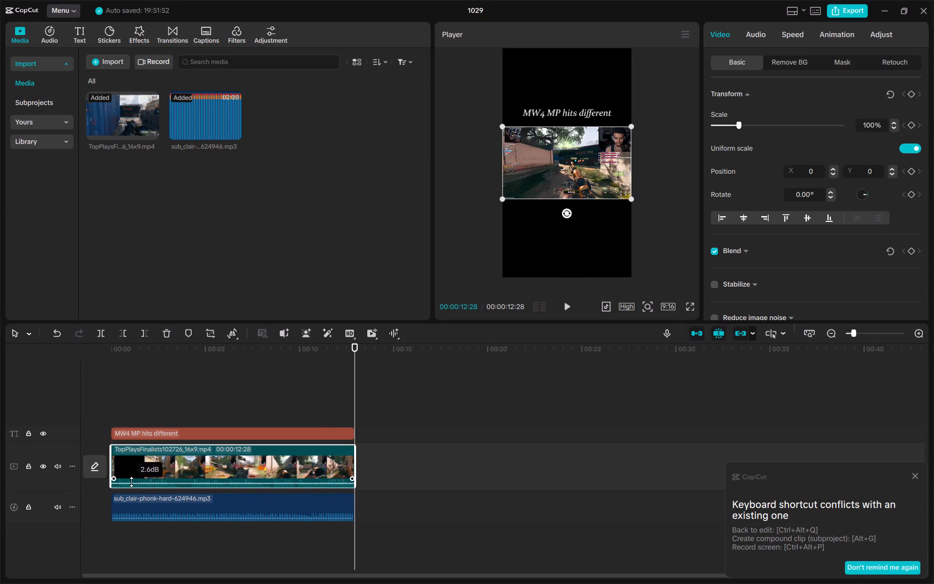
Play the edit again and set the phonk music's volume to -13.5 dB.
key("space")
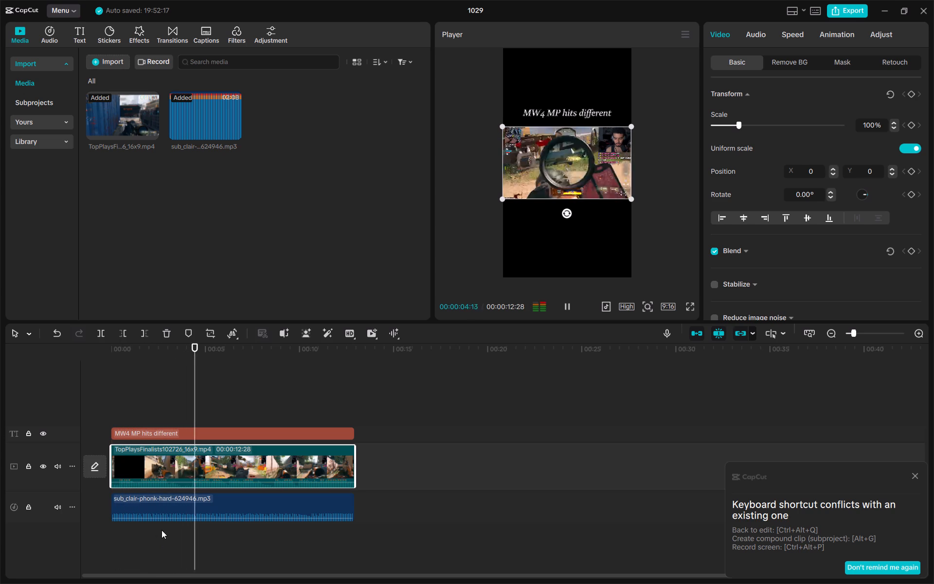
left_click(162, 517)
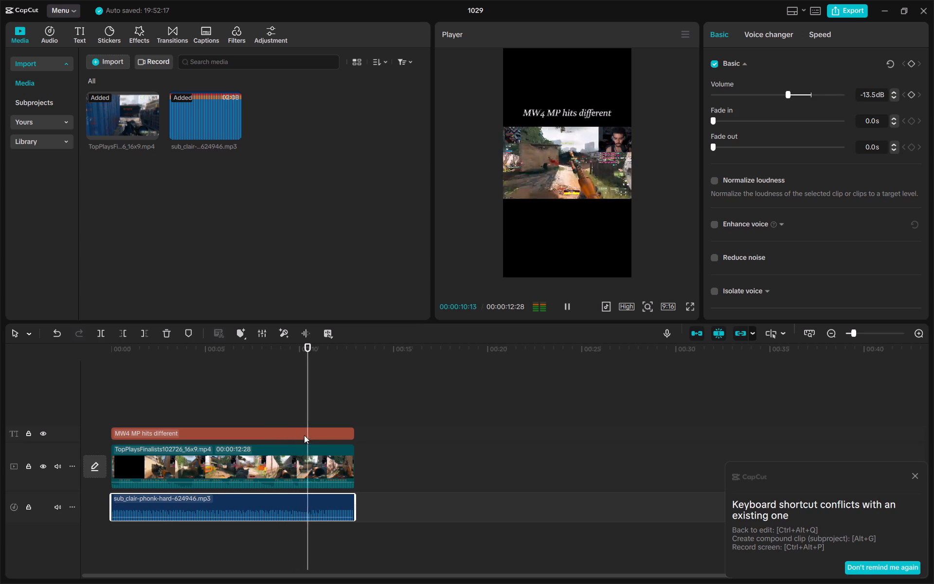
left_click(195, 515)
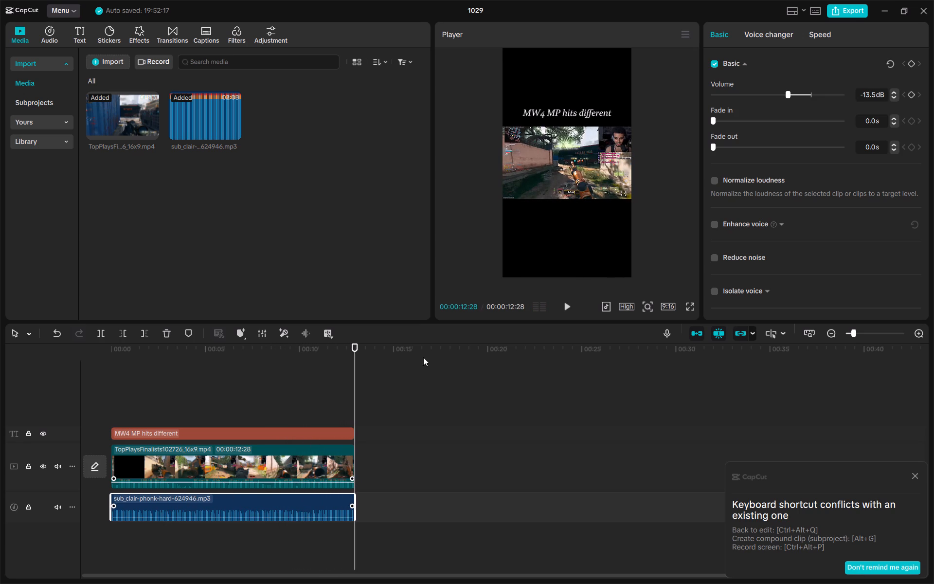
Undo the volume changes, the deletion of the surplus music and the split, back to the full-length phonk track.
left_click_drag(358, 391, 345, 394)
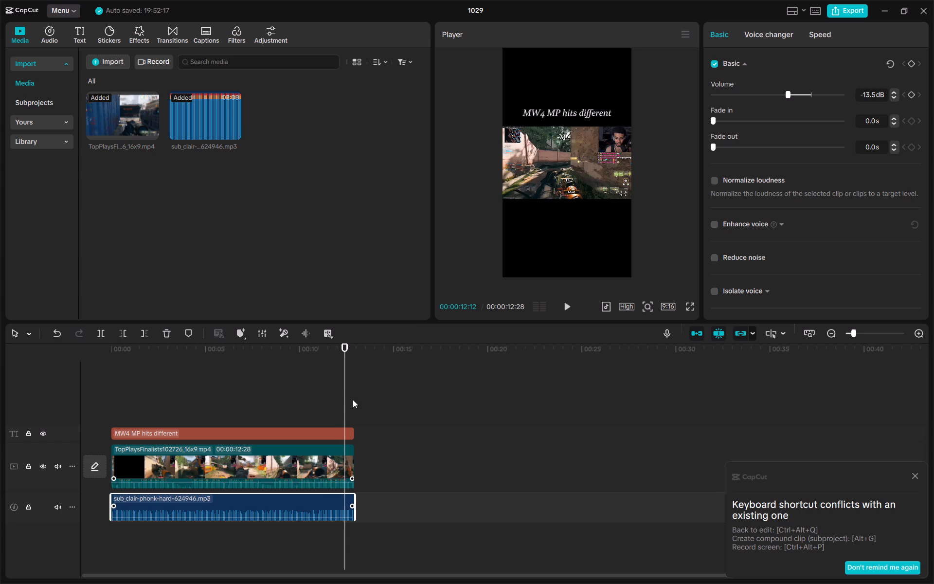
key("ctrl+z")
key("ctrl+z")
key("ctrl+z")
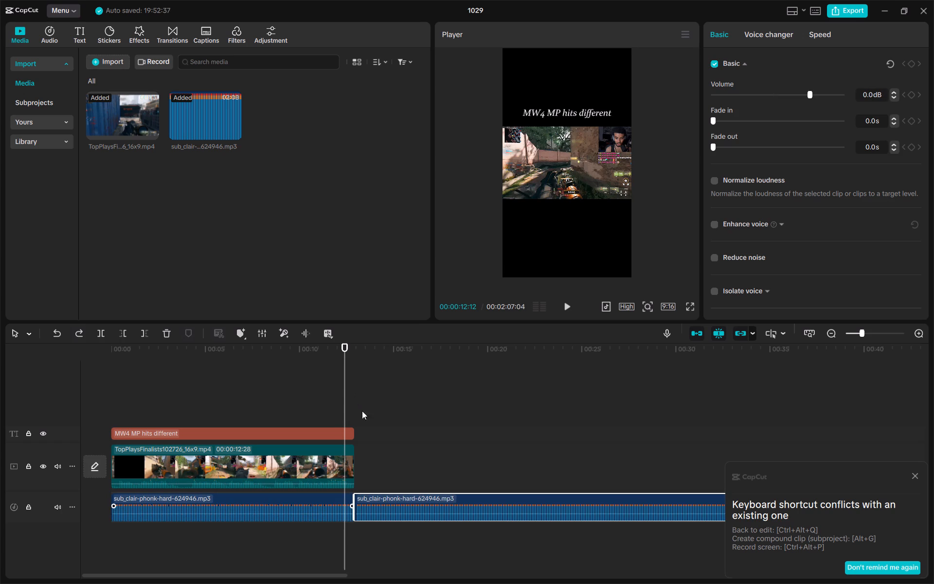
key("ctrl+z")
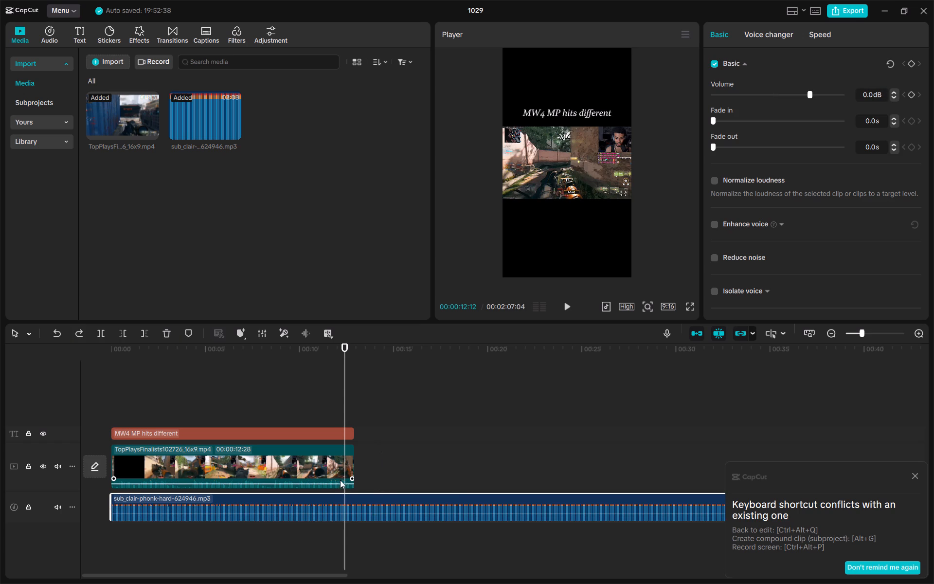
Split the phonk music at 00:00:08:29, delete the part before the cut and move the remaining music to the timeline start.
left_click_drag(345, 411, 280, 419)
left_click(101, 332)
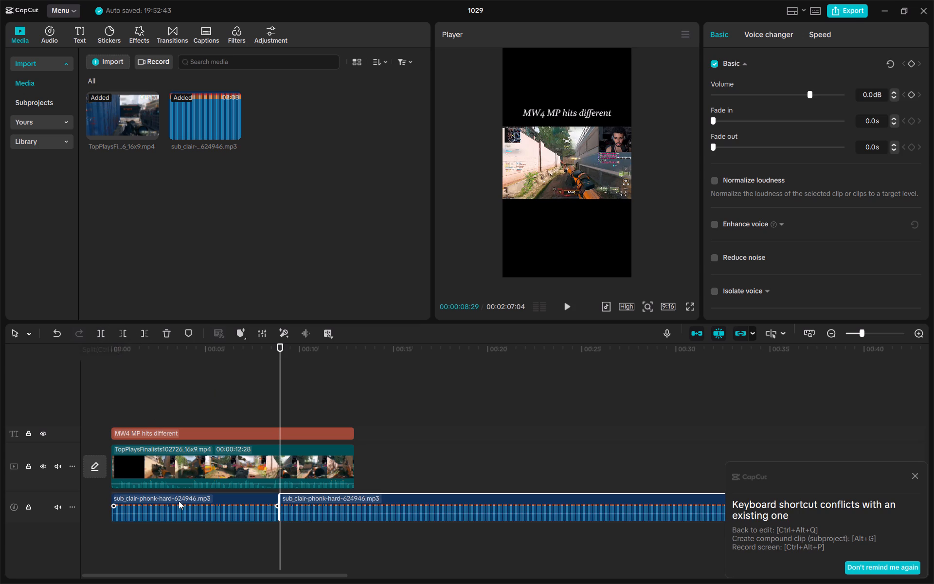
left_click(179, 505)
left_click(161, 335)
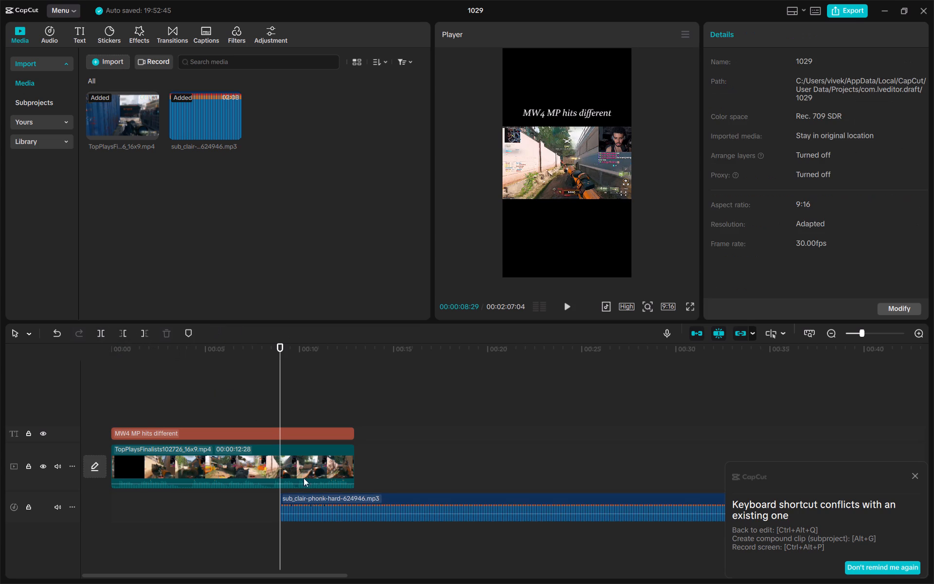
left_click_drag(319, 500, 149, 495)
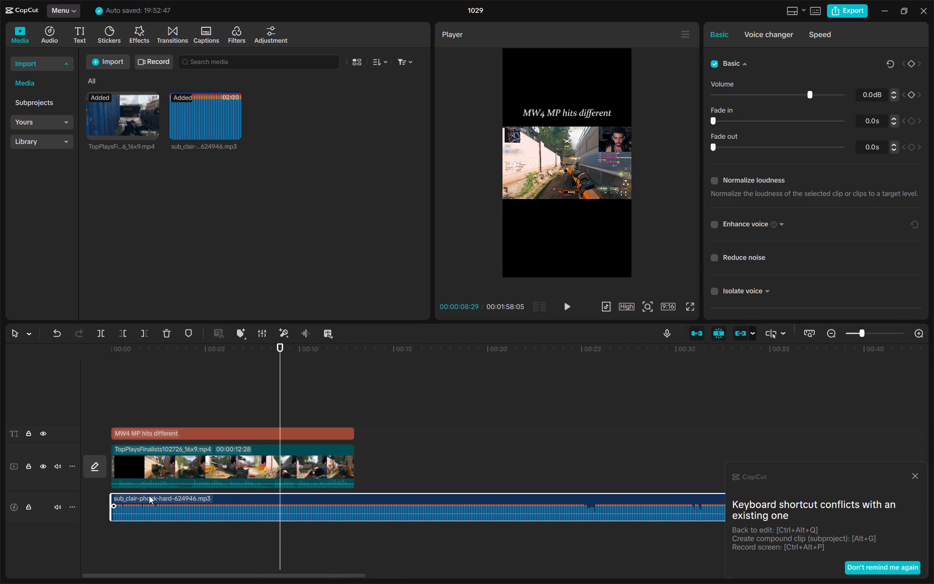
Return the playhead to 00:00:00:00 at the start of the timeline.
left_click(114, 400)
key("Left")
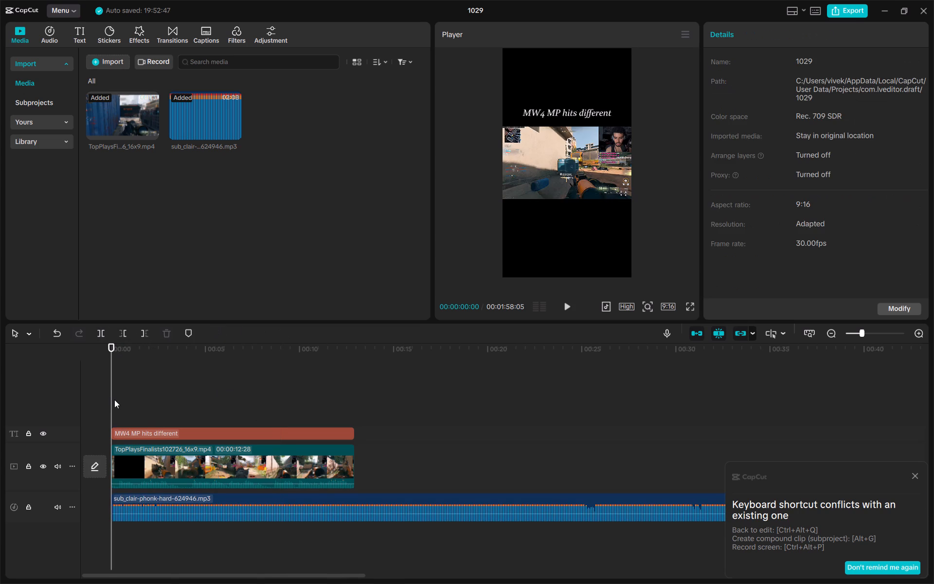
Play the edit, split the phonk music at the video clip's end (00:00:12:28) and delete the surplus part.
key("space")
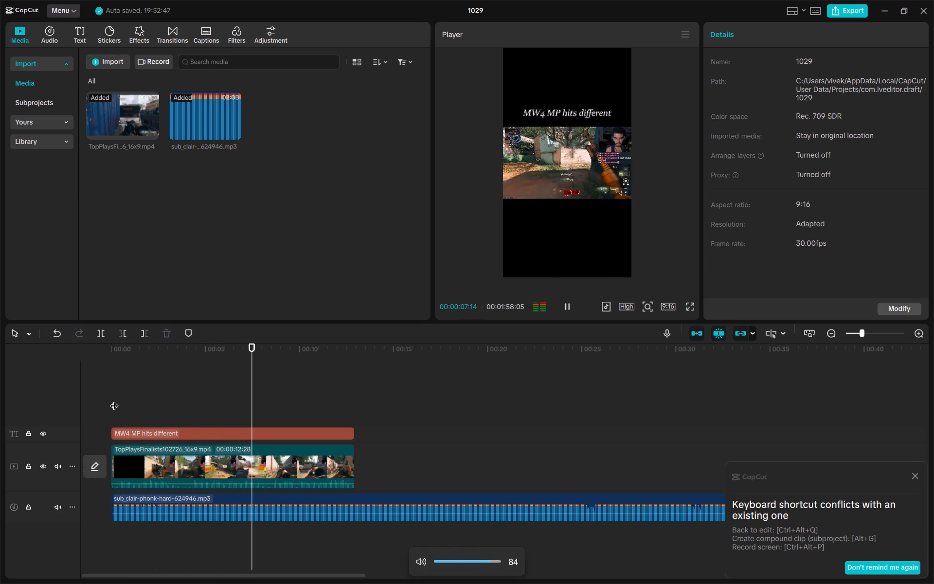
left_click(134, 514)
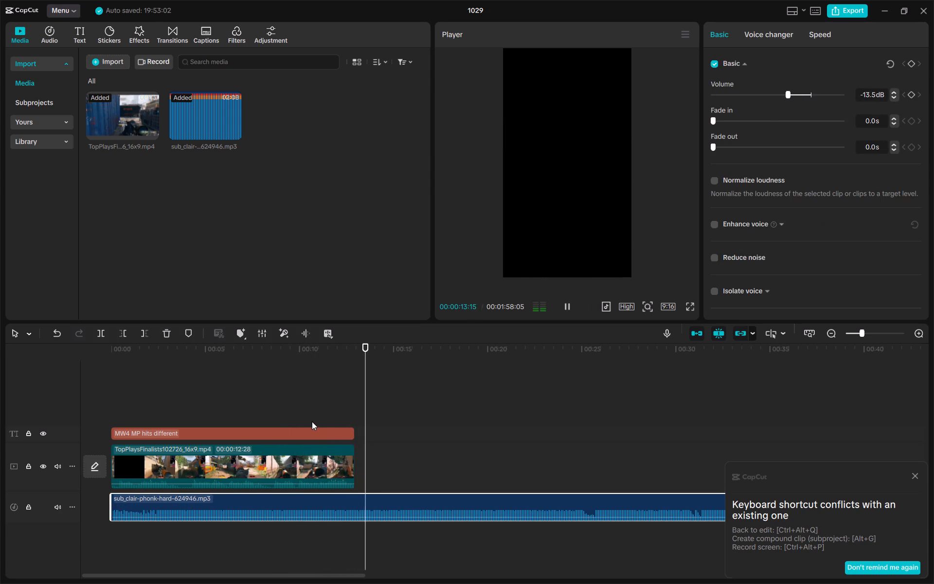
left_click_drag(392, 396, 371, 402)
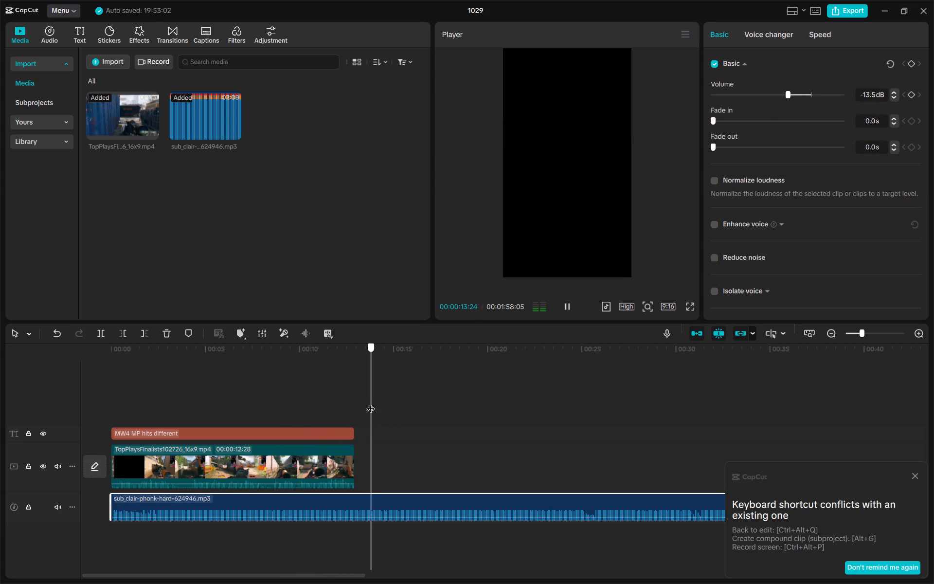
left_click_drag(371, 402, 357, 406)
left_click(99, 335)
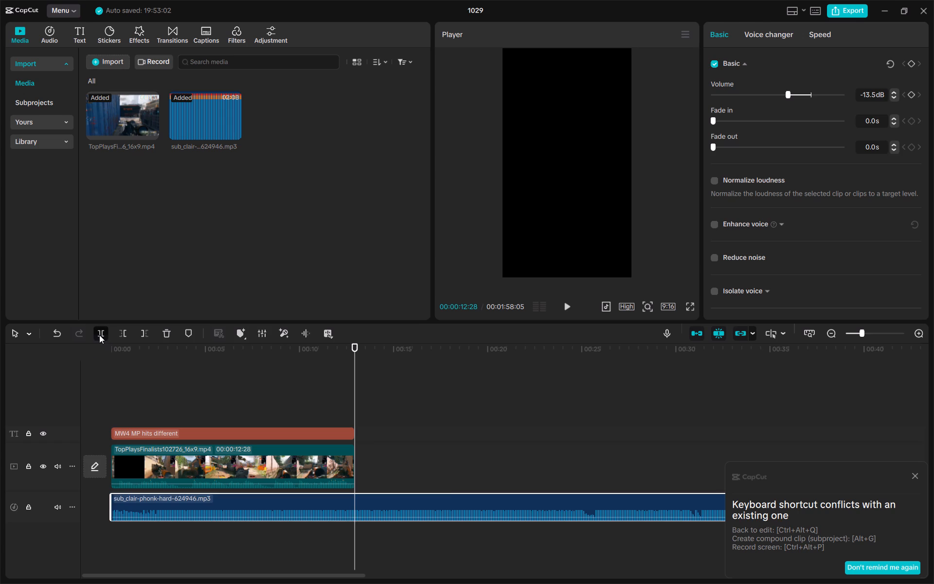
left_click(165, 330)
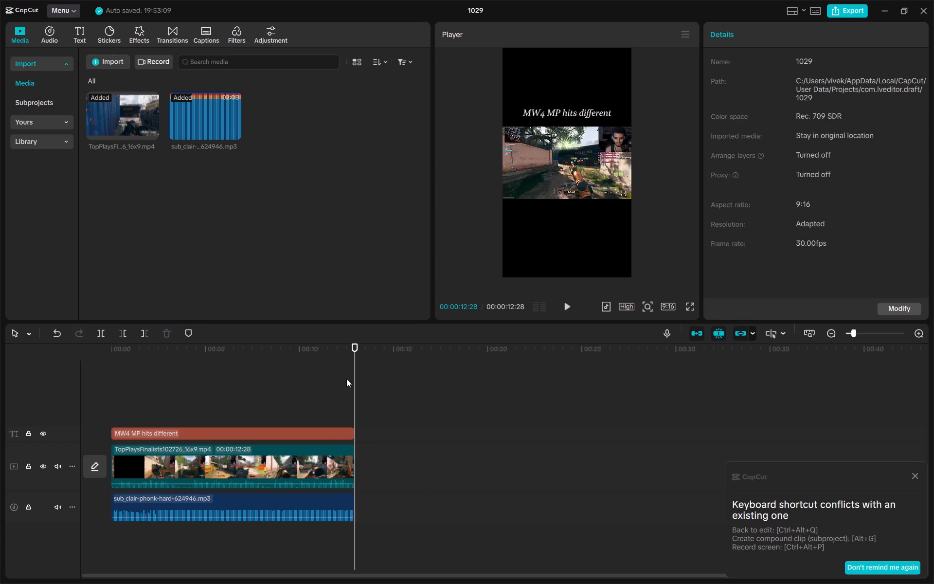
Play the trimmed edit from the start of the timeline to check it.
left_click_drag(352, 384, 54, 366)
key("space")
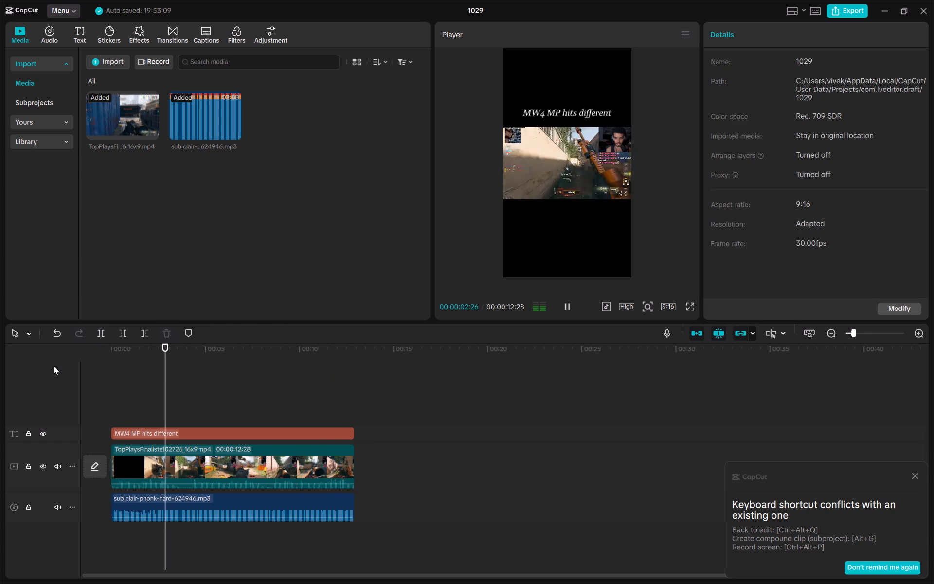
left_click(141, 483)
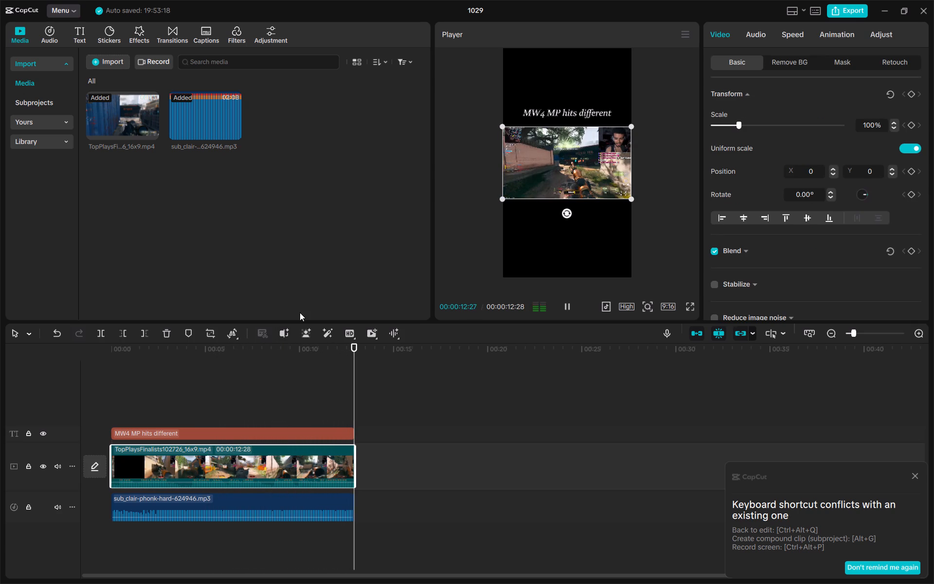
Export the video as 1029 with the frame rate set to 60fps, and dismiss the sharing options.
left_click(842, 14)
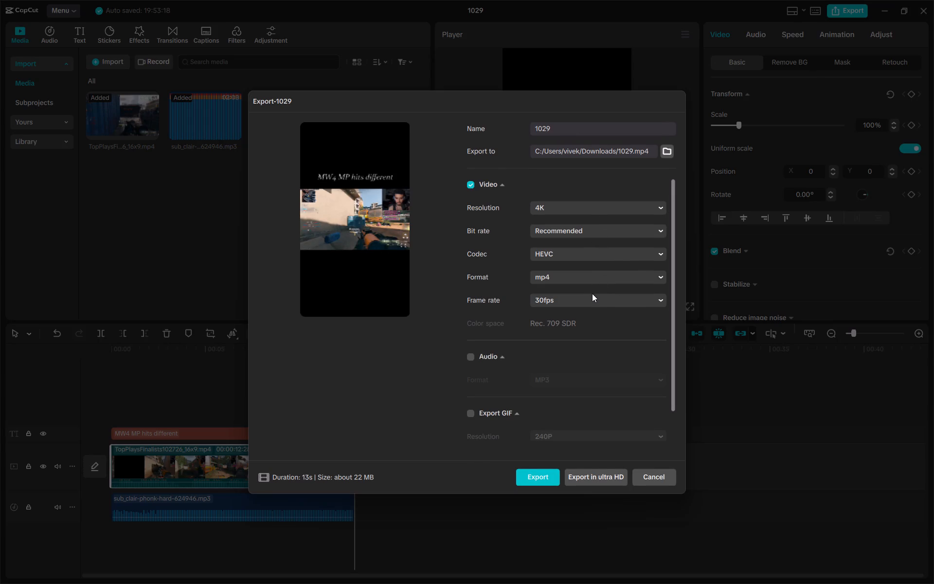
left_click(591, 296)
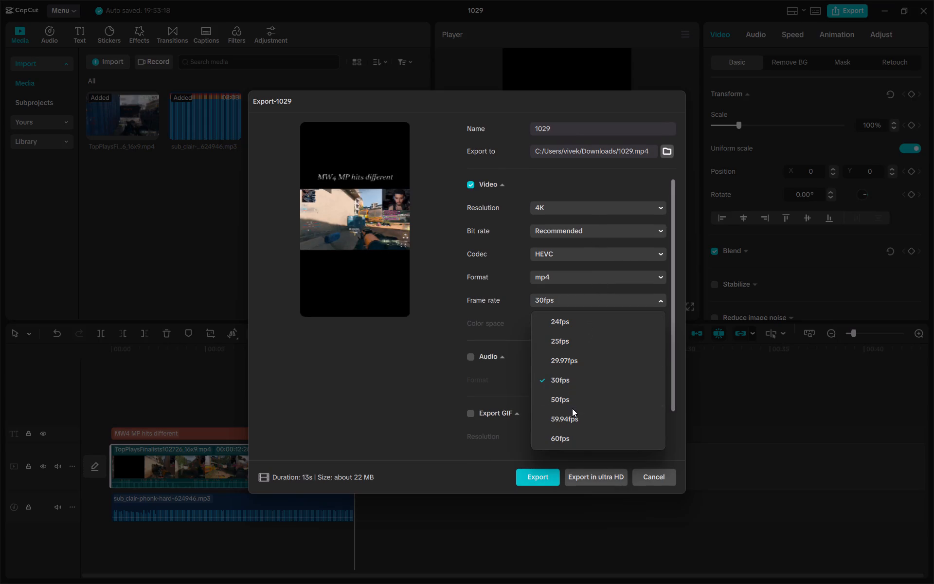
left_click(572, 448)
left_click(575, 442)
left_click(545, 471)
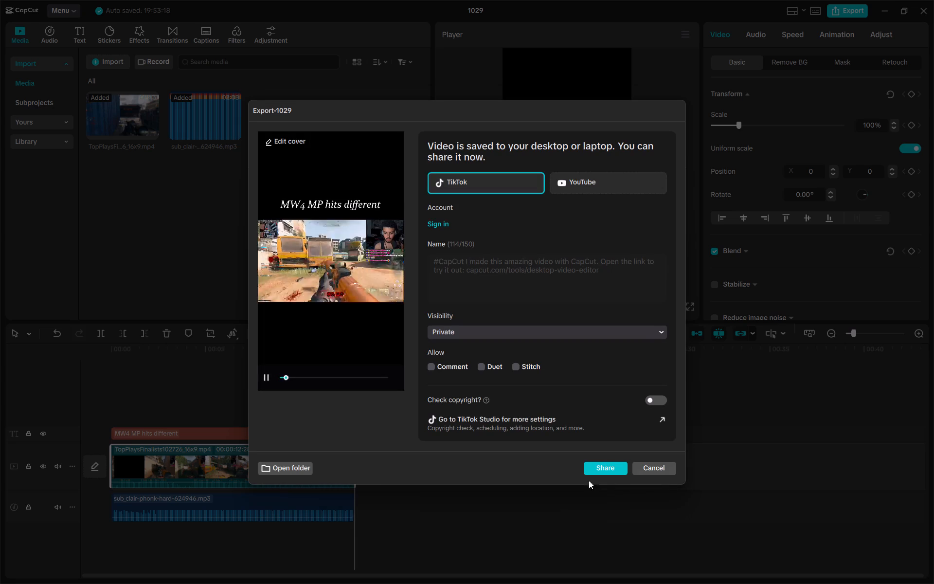
left_click(672, 462)
Close the project and CapCut, returning to the caption guidelines document in Chrome.
left_click(927, 9)
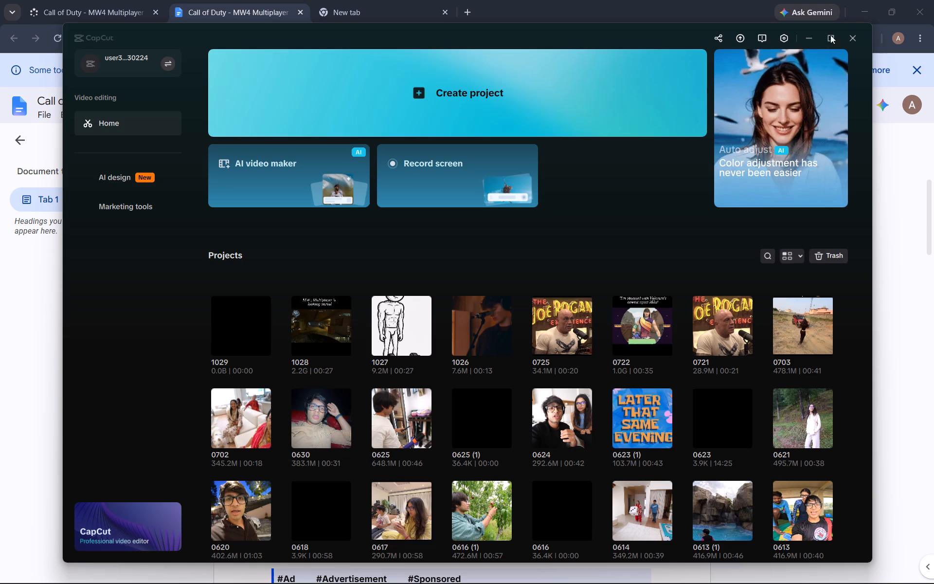
left_click(855, 33)
scroll(563, 287, "up", 1)
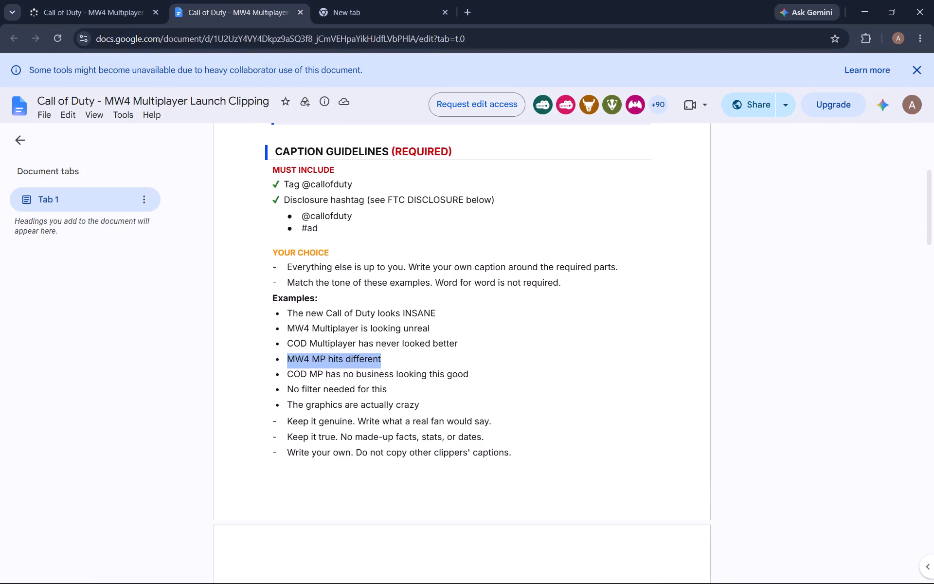
Open a new browser tab, search for instagram and open the Instagram site.
left_click(468, 17)
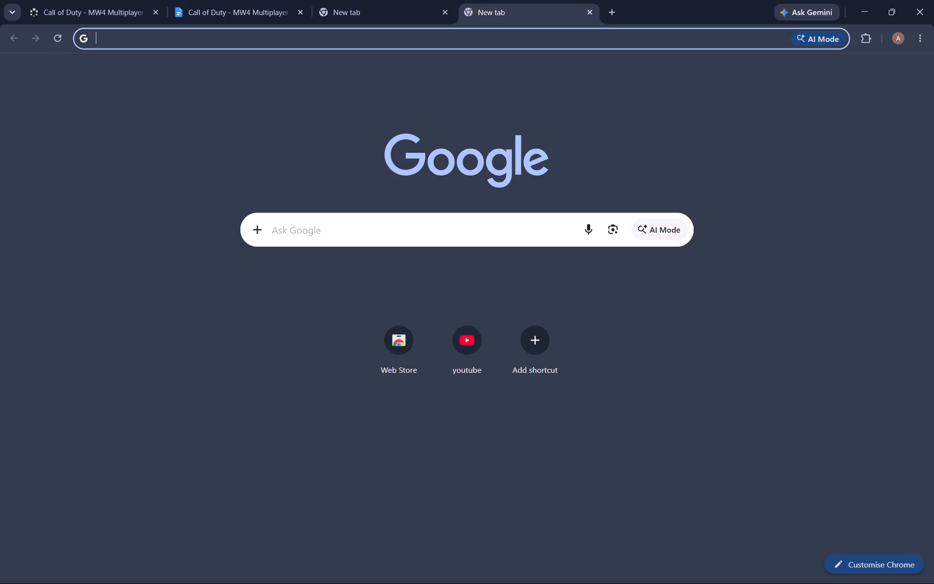
left_click(414, 237)
left_click(381, 294)
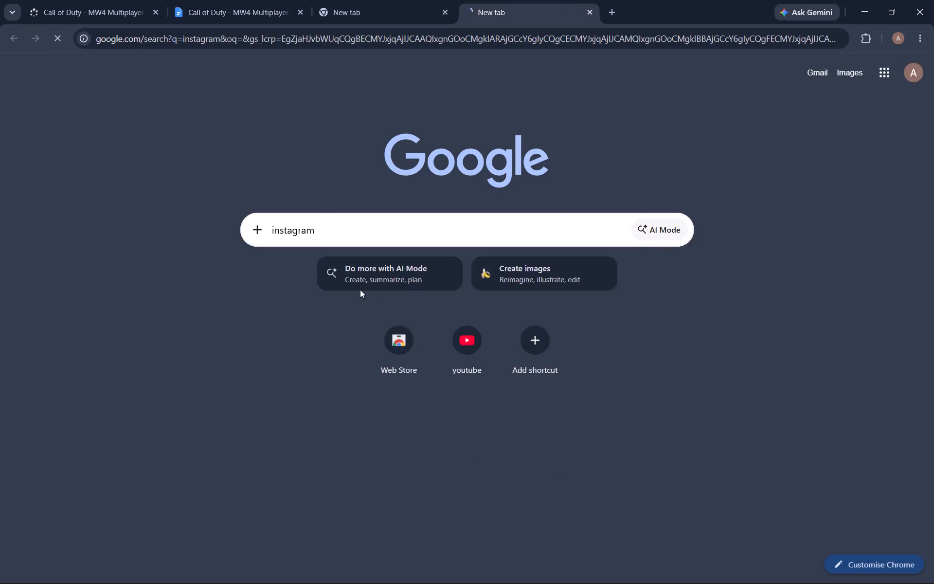
left_click(159, 169)
left_click(158, 183)
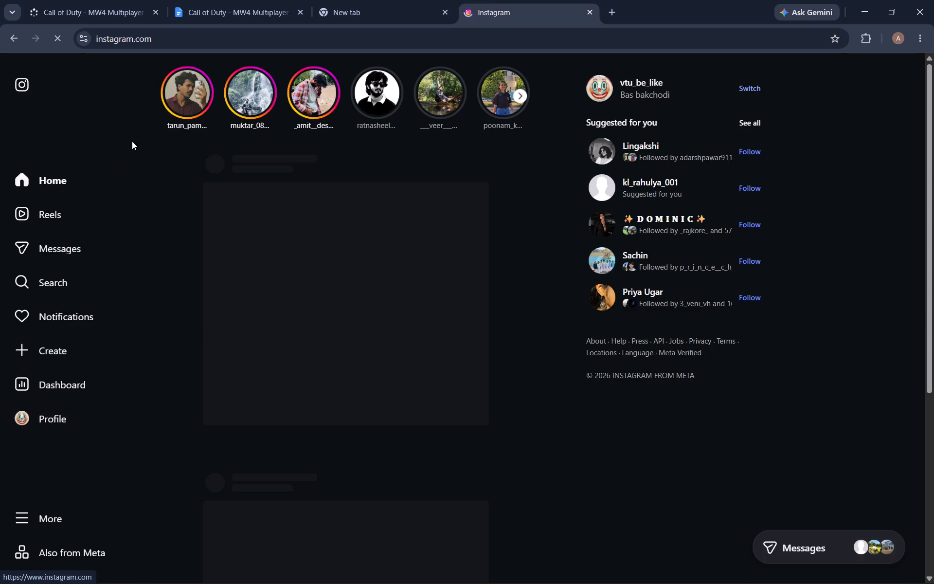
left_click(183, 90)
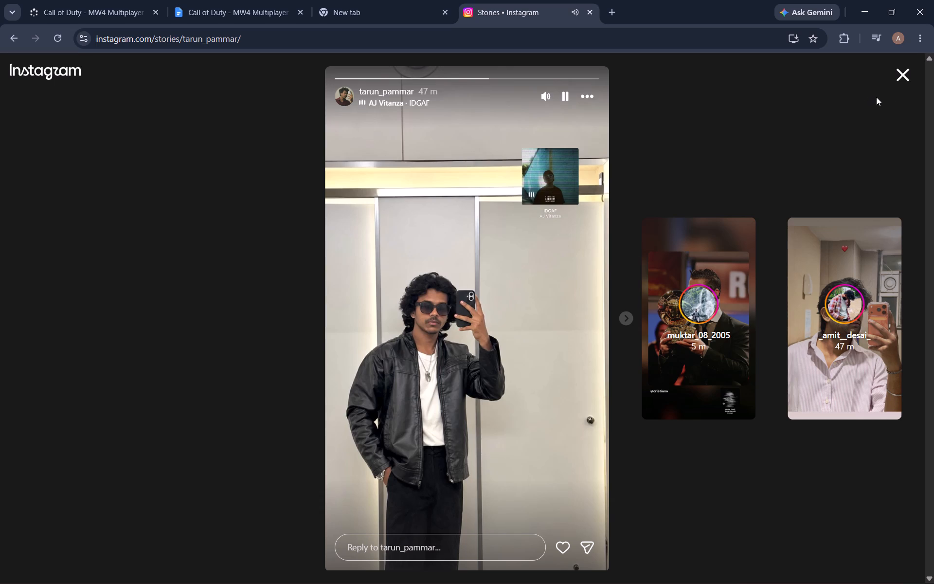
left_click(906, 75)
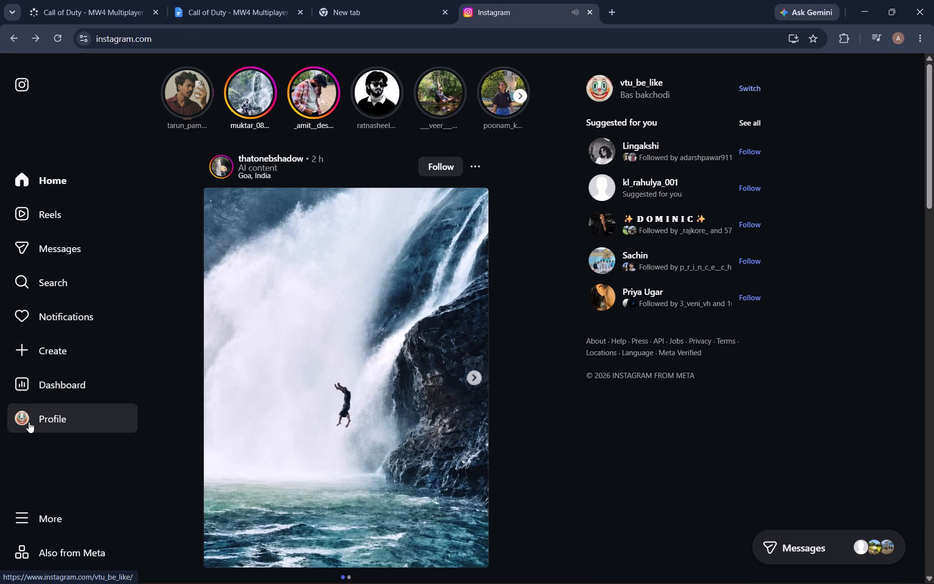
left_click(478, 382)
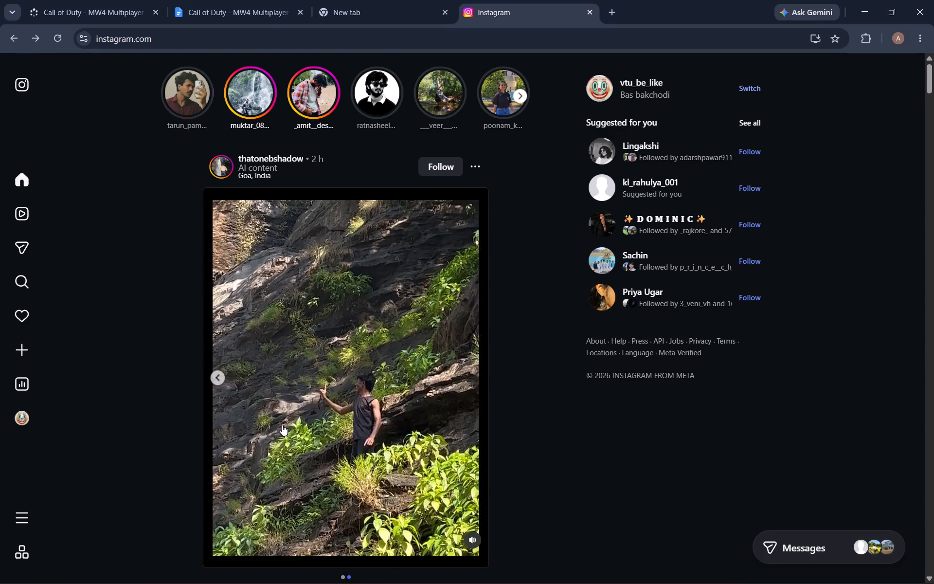
Open the account's profile, start a new post and load the video file 1029 from Downloads.
left_click(34, 413)
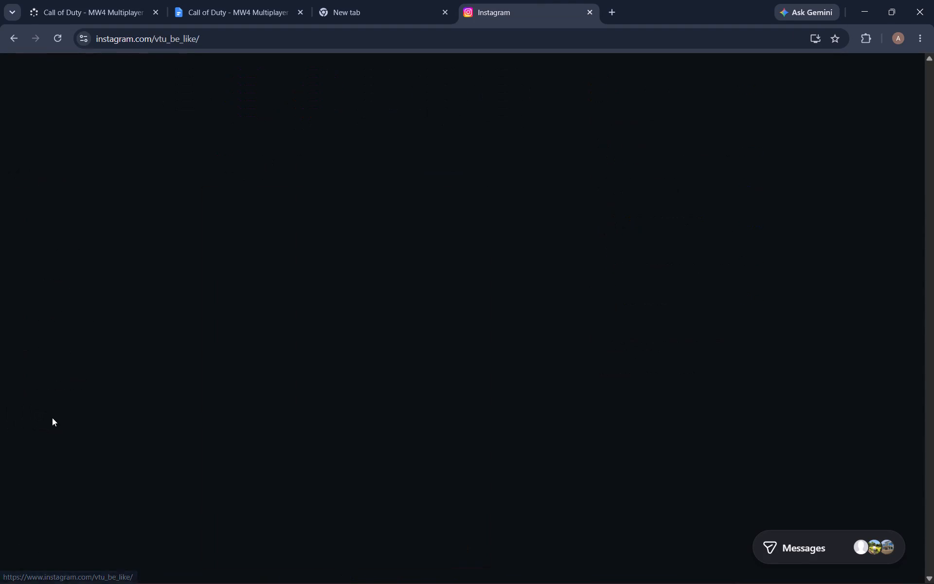
left_click(25, 345)
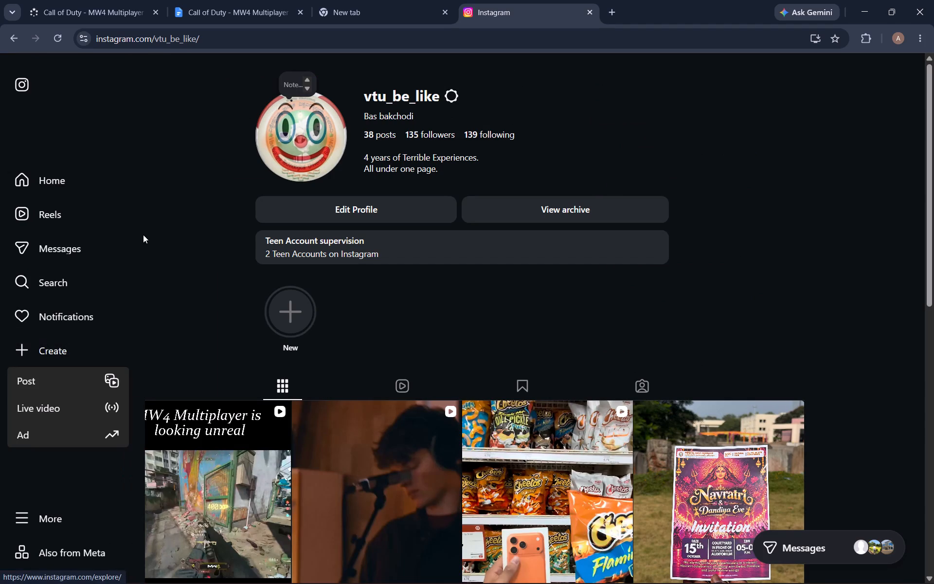
left_click(80, 382)
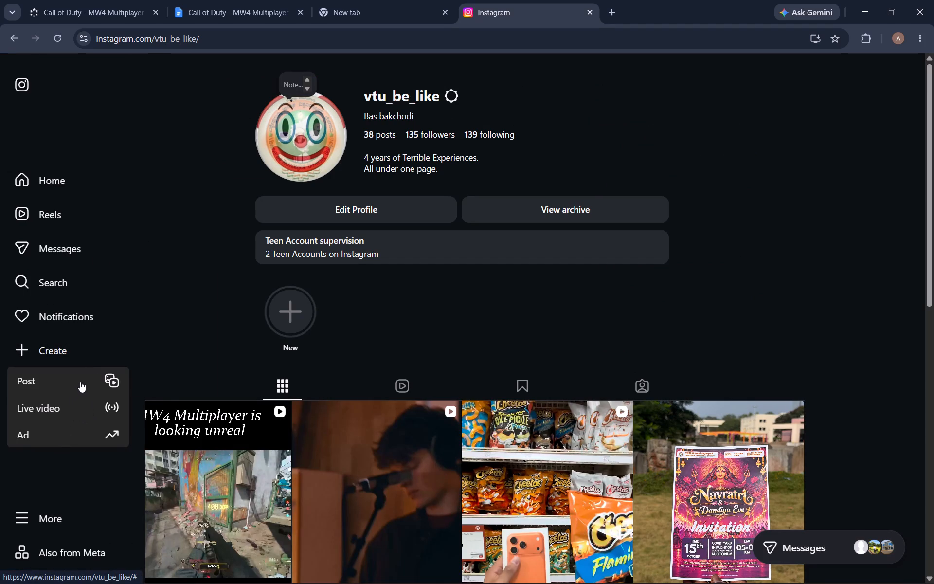
double_click(442, 381)
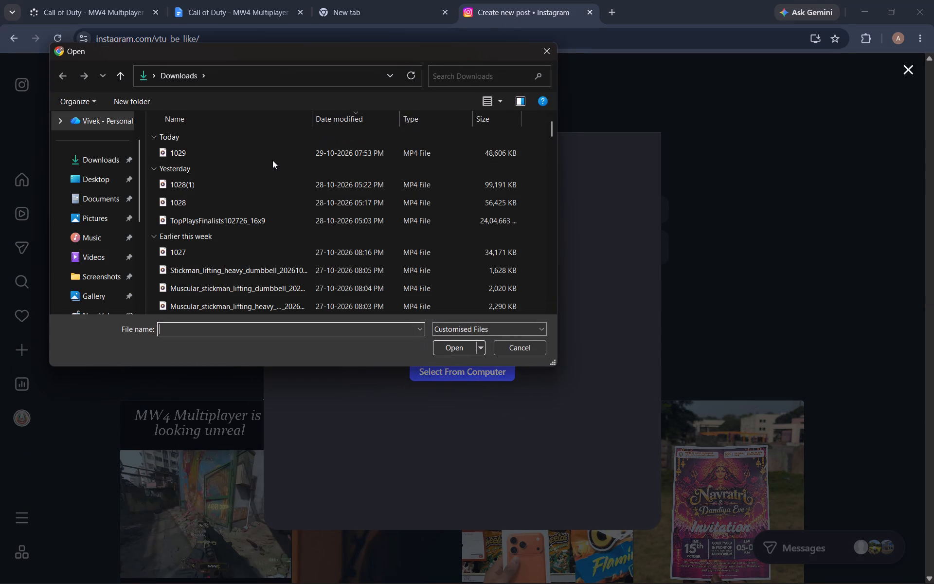
left_click(279, 156)
left_click(452, 346)
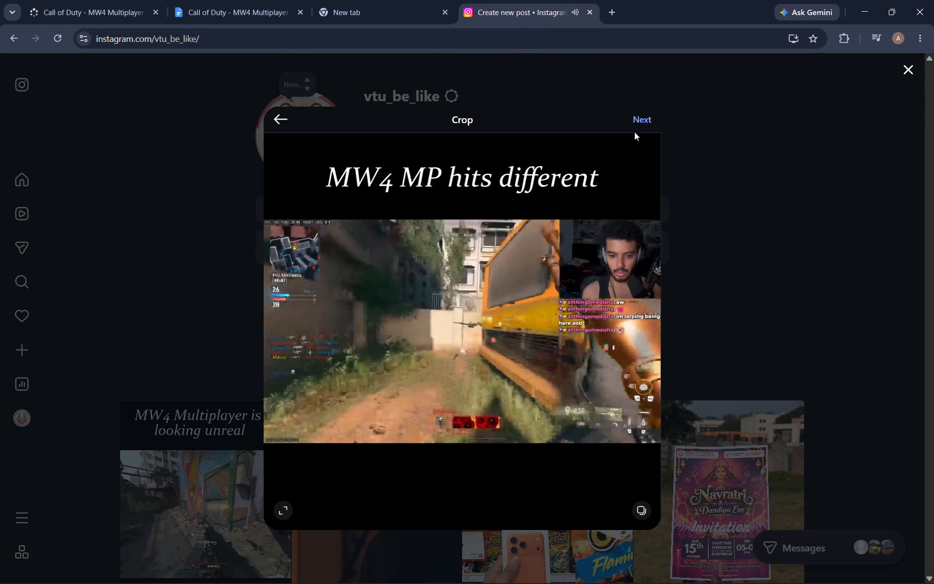
Keep the default crop, set the cover photo to a frame near the clip's middle and continue to the reel details.
left_click(647, 123)
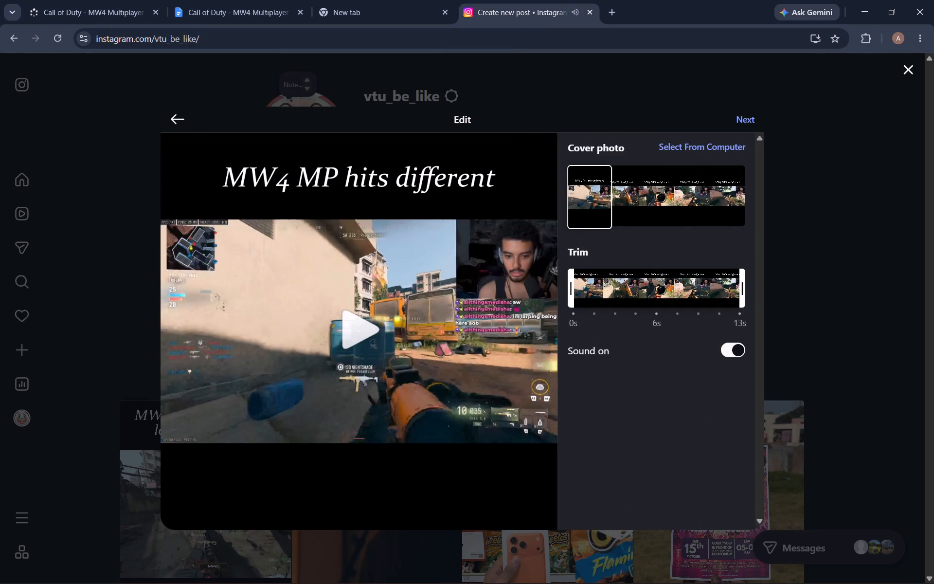
left_click_drag(586, 200, 621, 201)
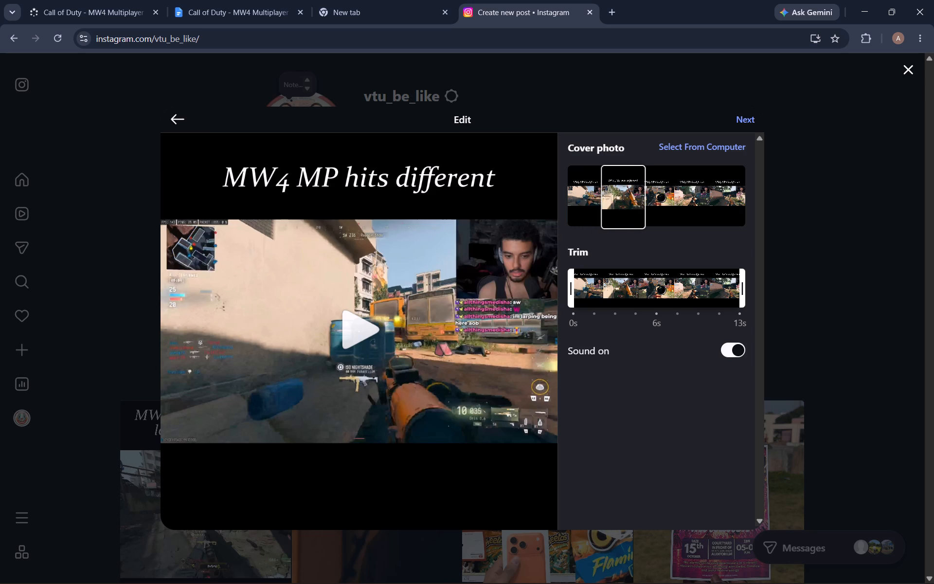
left_click_drag(638, 197, 671, 199)
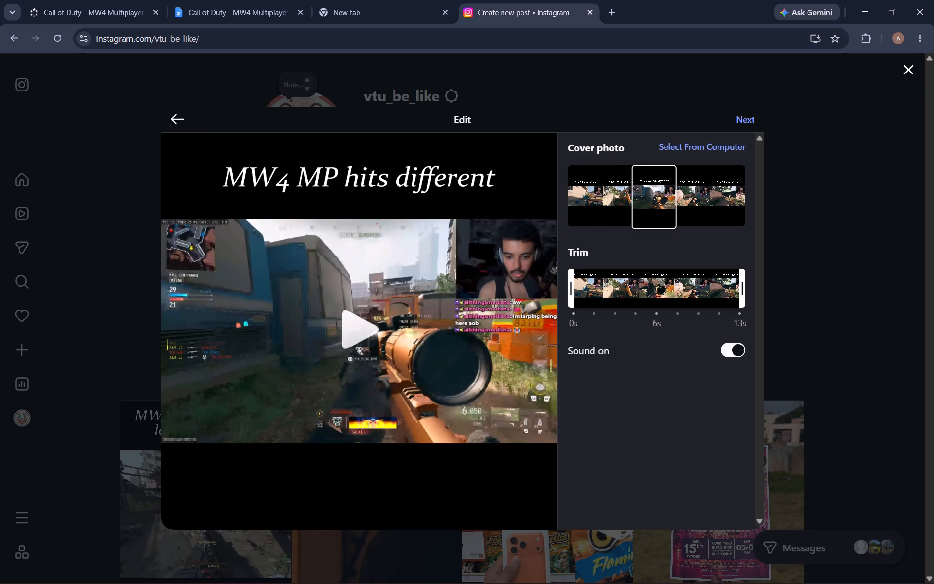
left_click(748, 118)
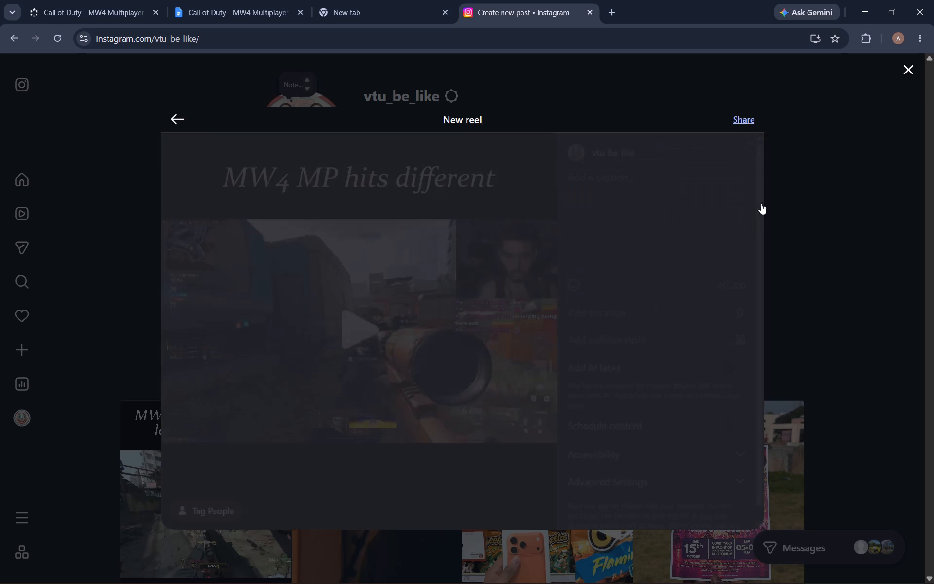
Copy the example caption "The graphics are actually crazy" from the guidelines document into the new reel's caption.
left_click(581, 205)
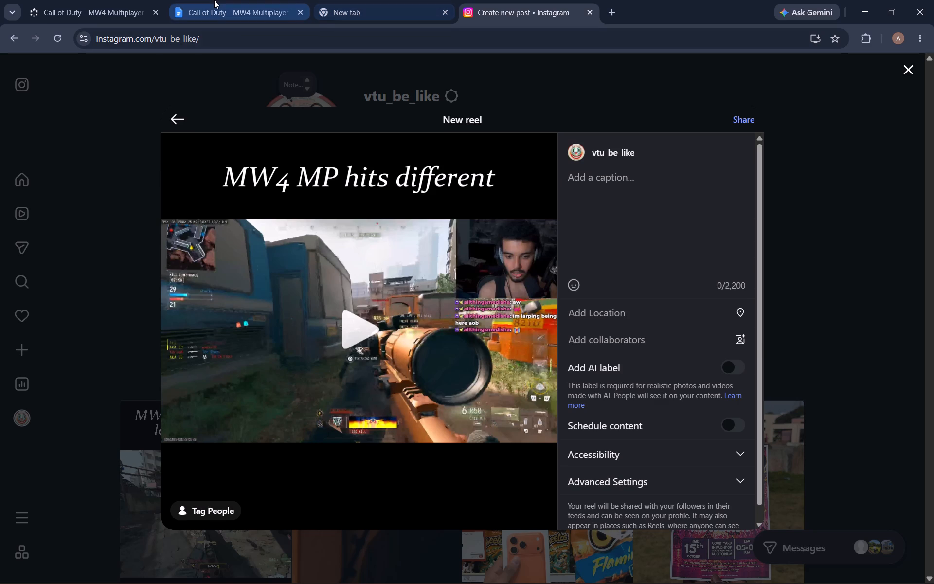
left_click(214, 0)
left_click(331, 391)
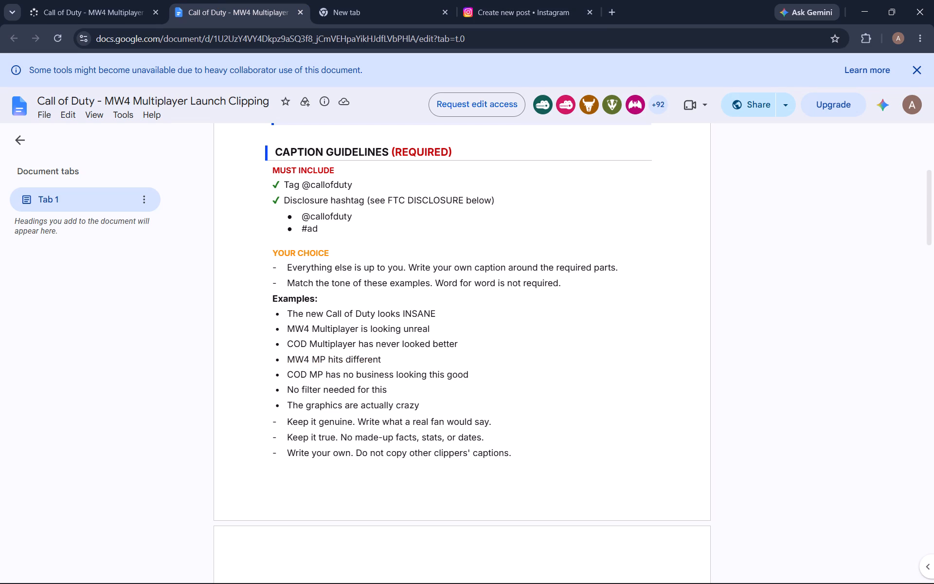
left_click_drag(290, 405, 440, 401)
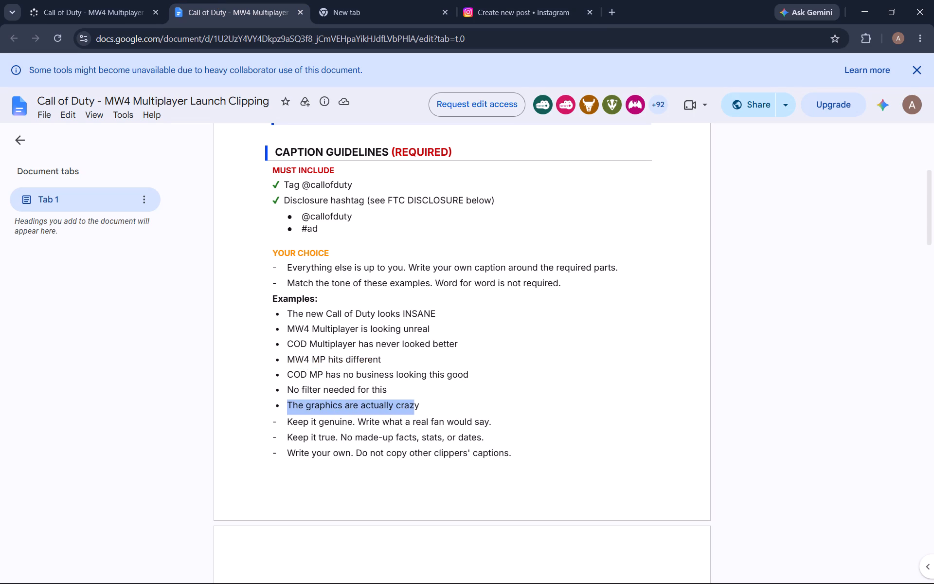
left_click_drag(440, 401, 419, 405)
key("ctrl+c")
left_click(475, 0)
key("ctrl+v")
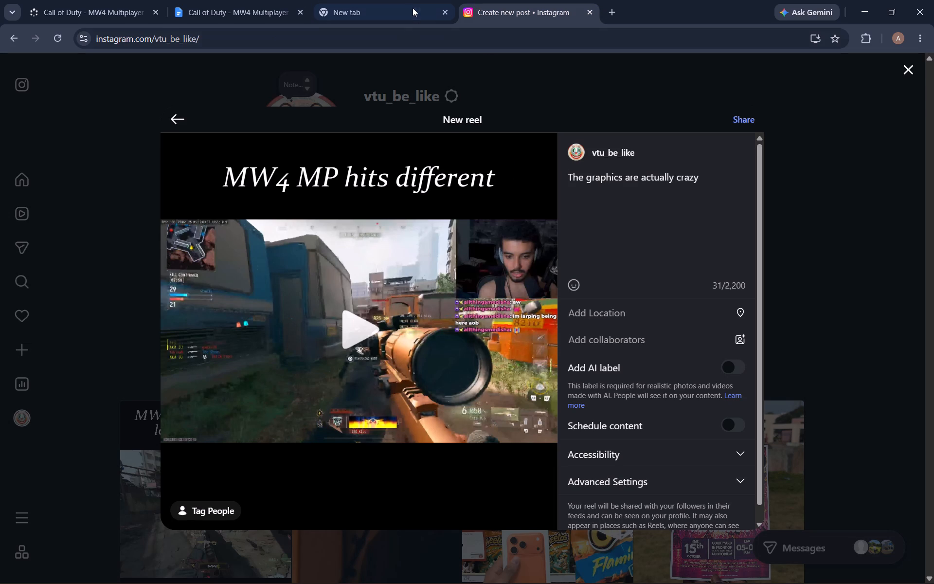
left_click(412, 7)
left_click(216, 0)
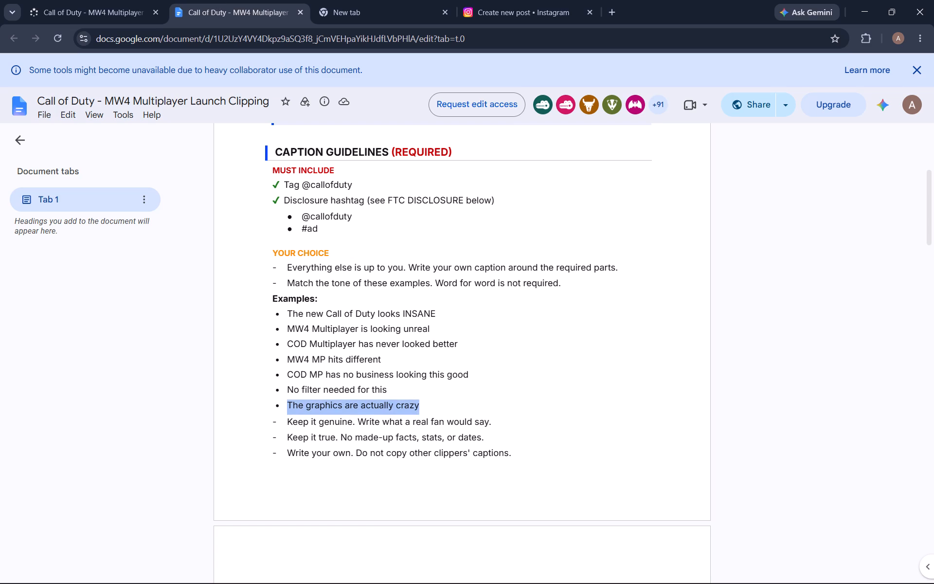
left_click(493, 0)
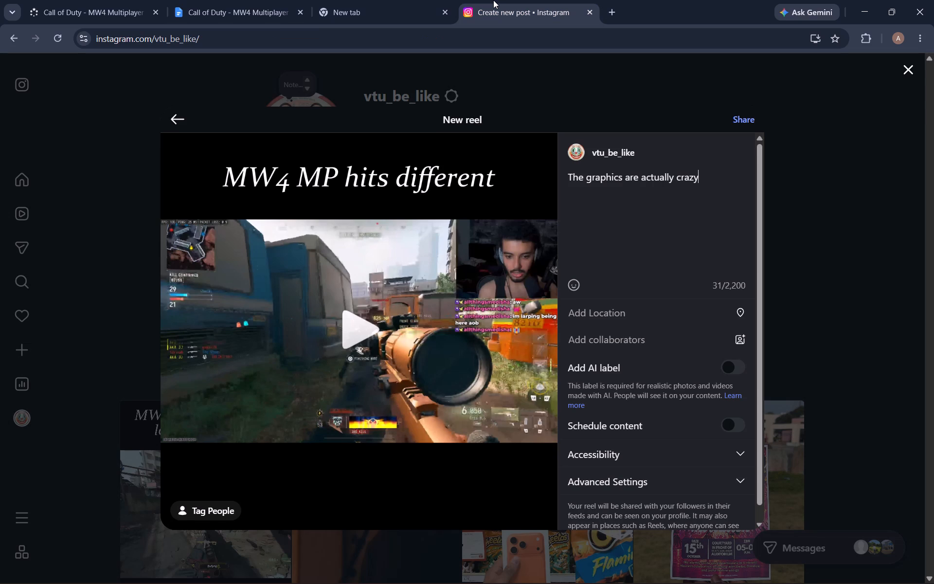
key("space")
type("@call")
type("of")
left_click(608, 342)
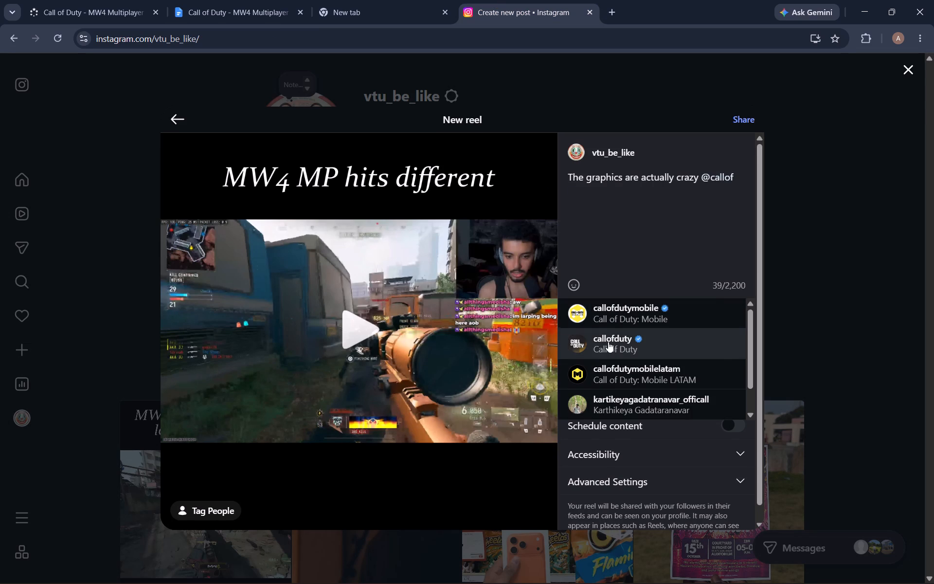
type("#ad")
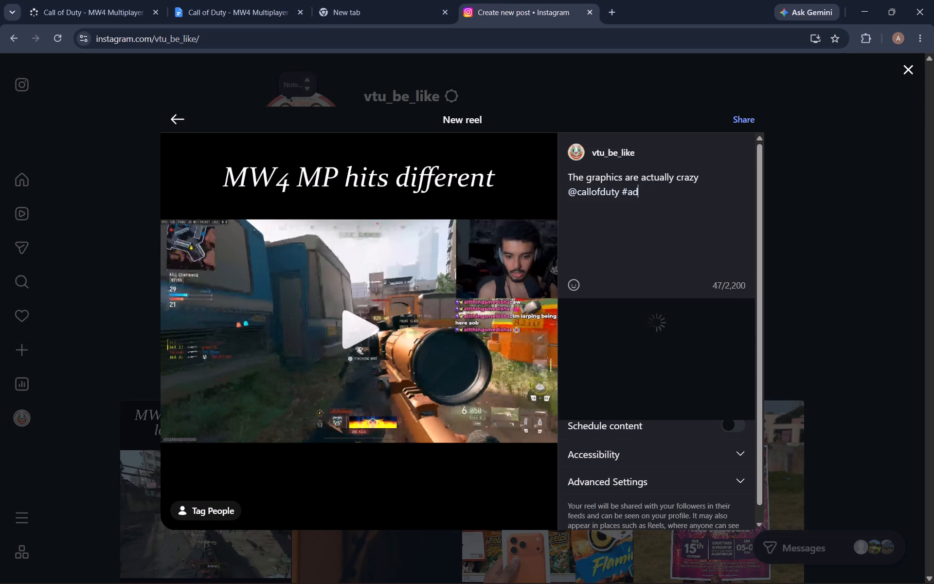
Tag the verified callofduty account as a tagged person on the reel's video.
left_click(639, 214)
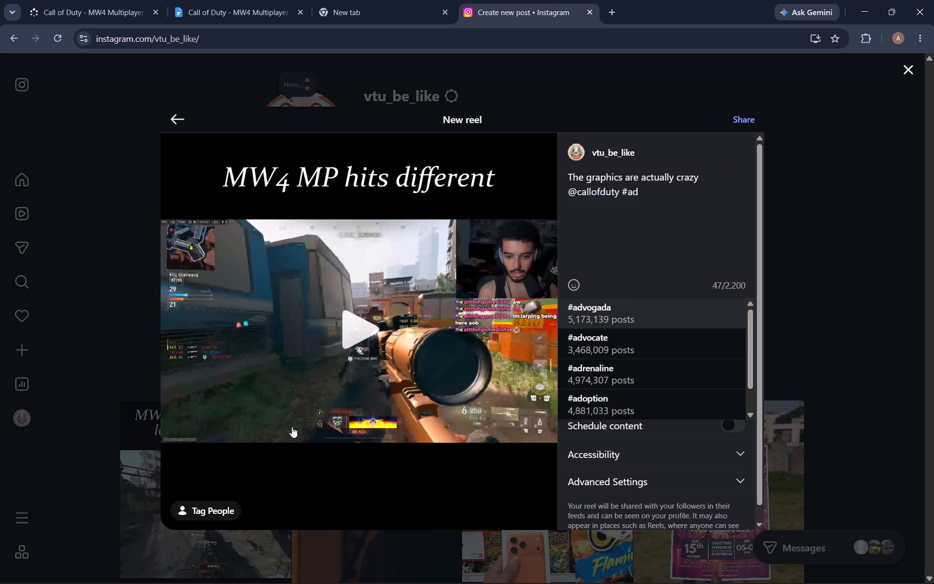
left_click(212, 500)
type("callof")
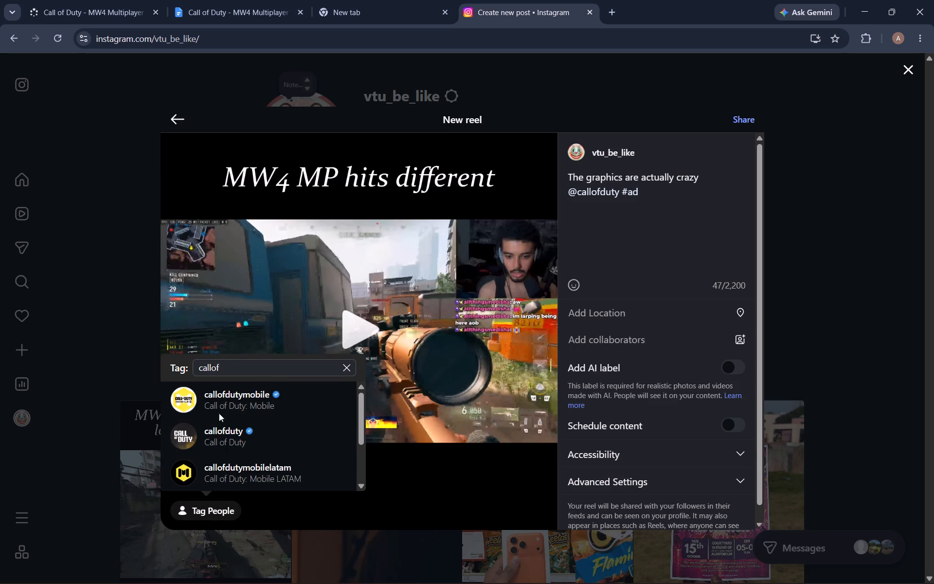
left_click(232, 437)
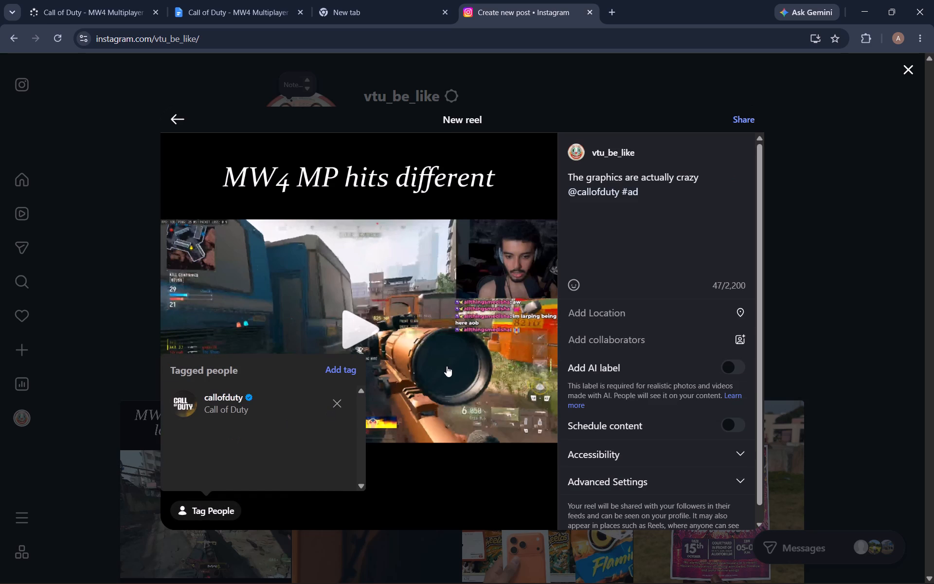
left_click(447, 366)
left_click(219, 510)
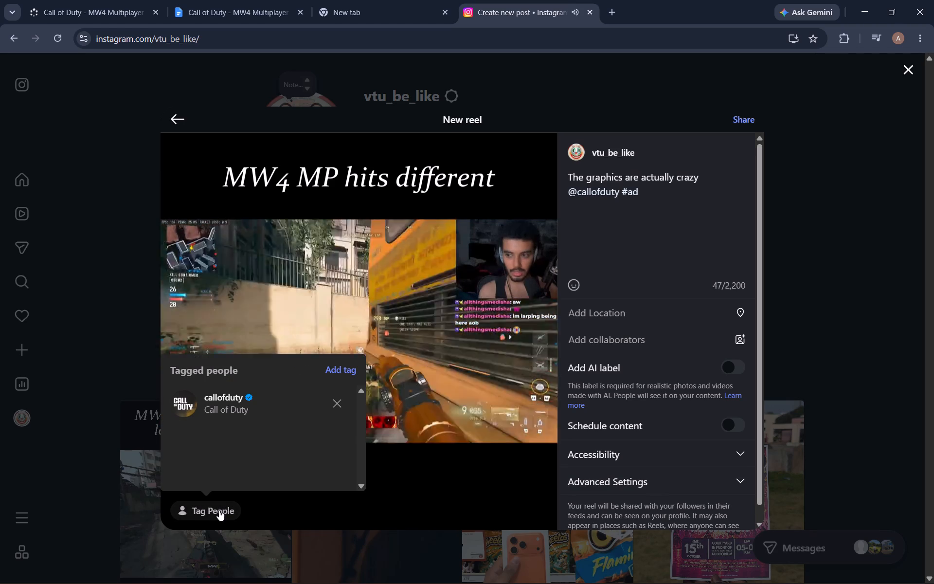
left_click(484, 371)
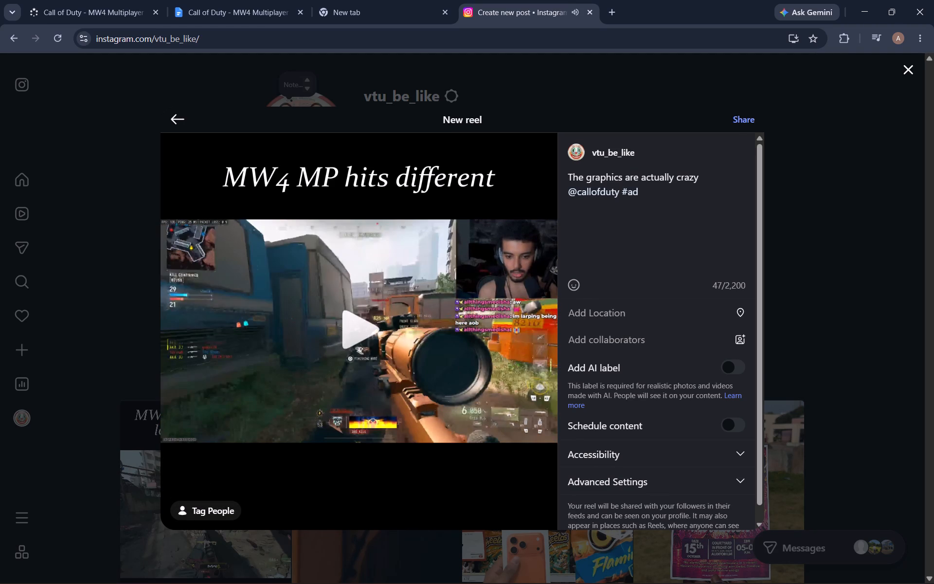
Check the FTC disclosure rules in the guidelines document and add the suggested hashtag #callofdutywarzone after #ad in the reel's caption.
left_click(239, 0)
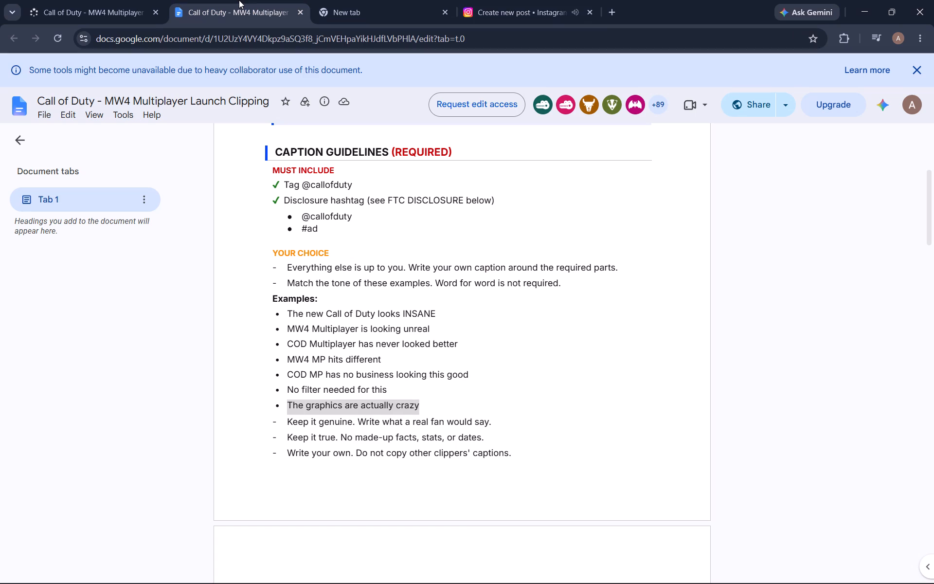
left_click(377, 355)
scroll(377, 355, "down", 1)
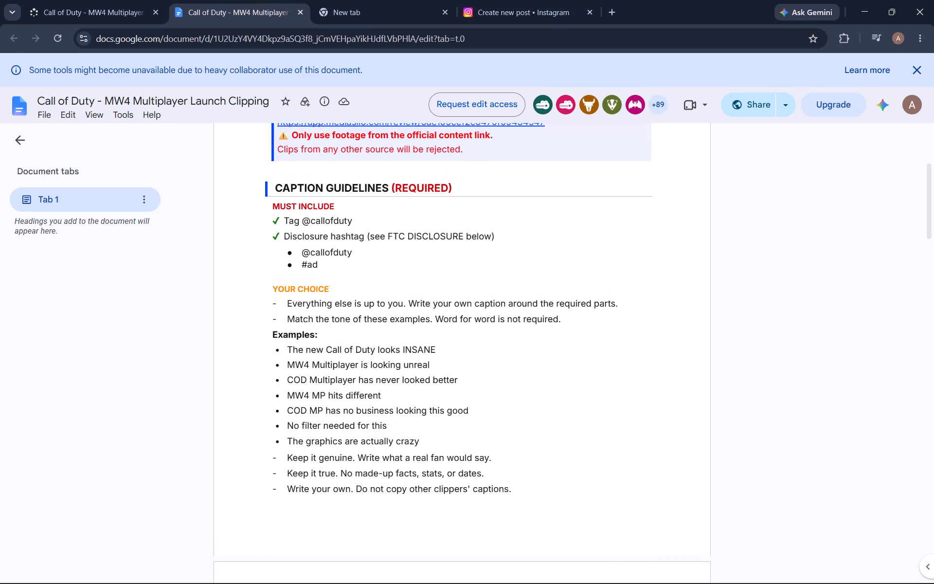
scroll(377, 355, "down", 2)
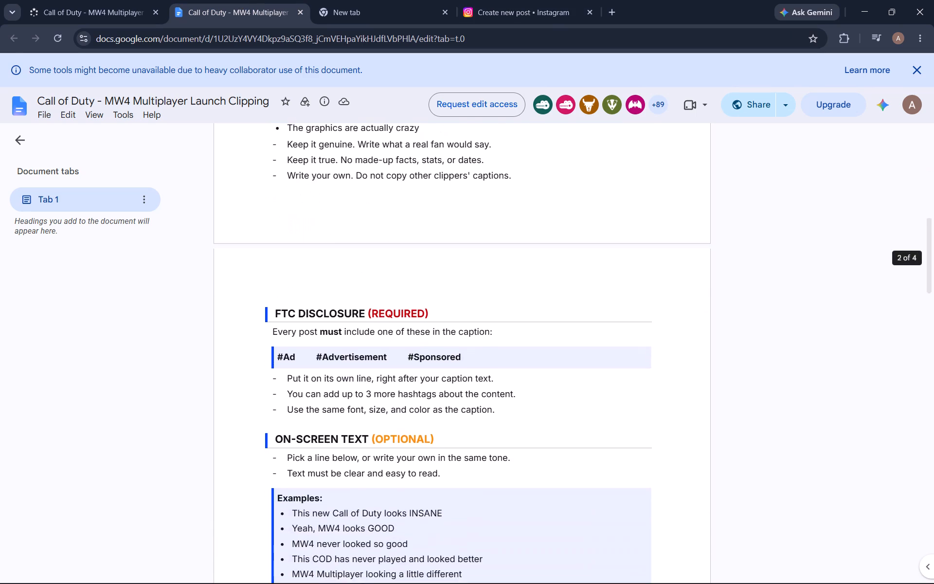
scroll(377, 355, "down", 1)
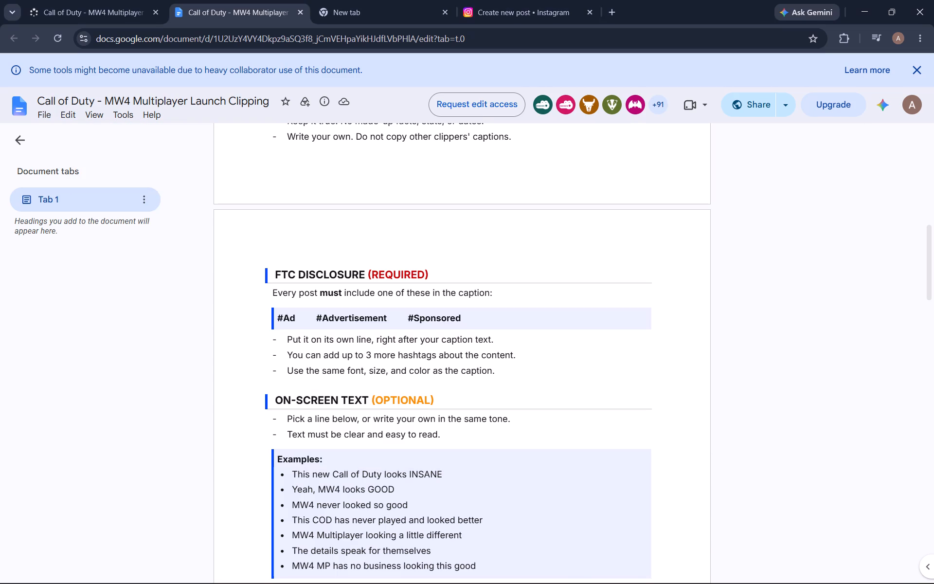
left_click(527, 0)
left_click(663, 191)
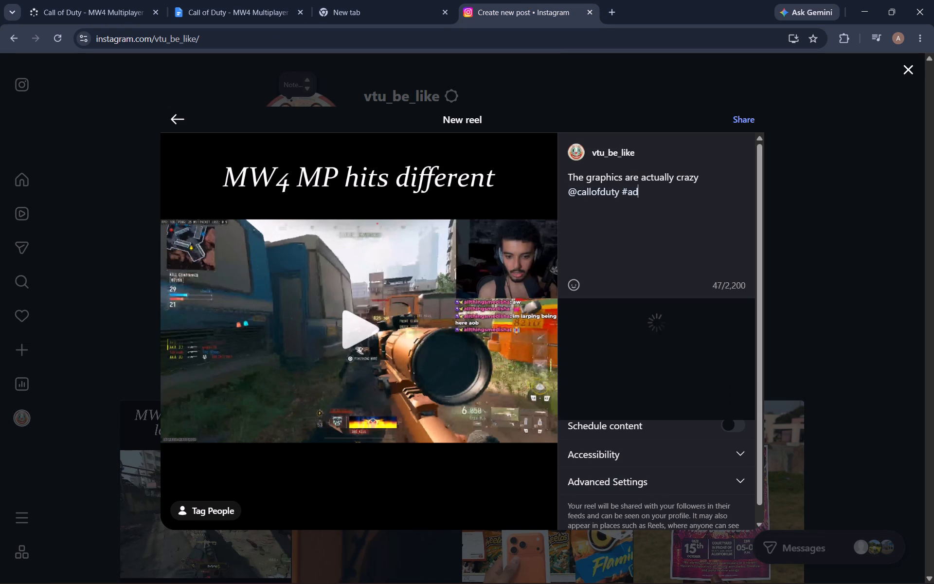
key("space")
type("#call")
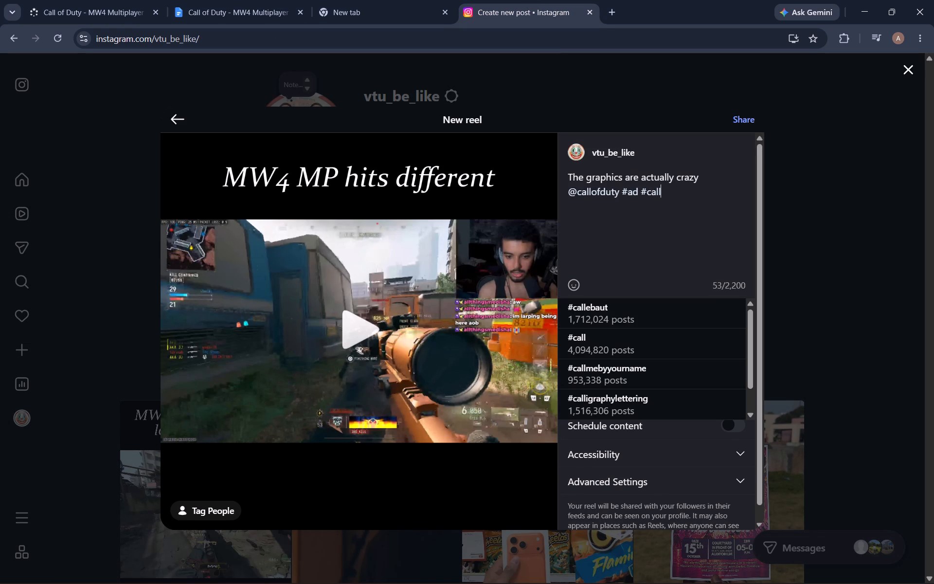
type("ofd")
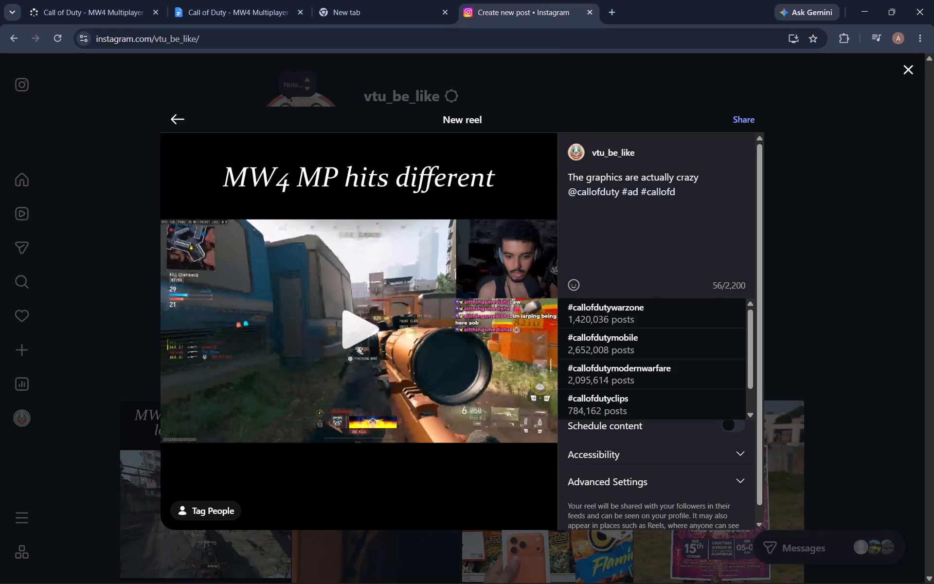
left_click(646, 315)
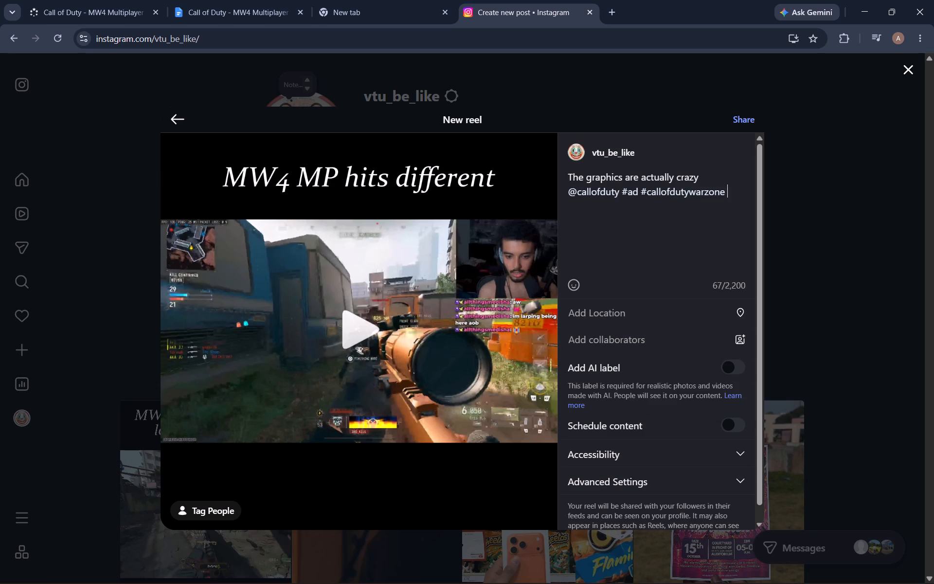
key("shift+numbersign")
key("BackSpace")
Share the new reel to the account.
left_click(751, 118)
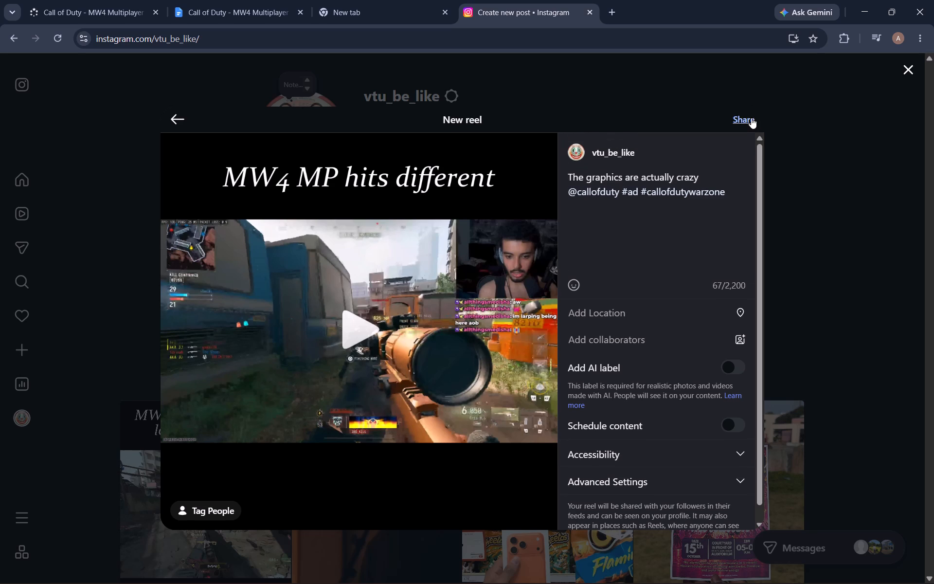